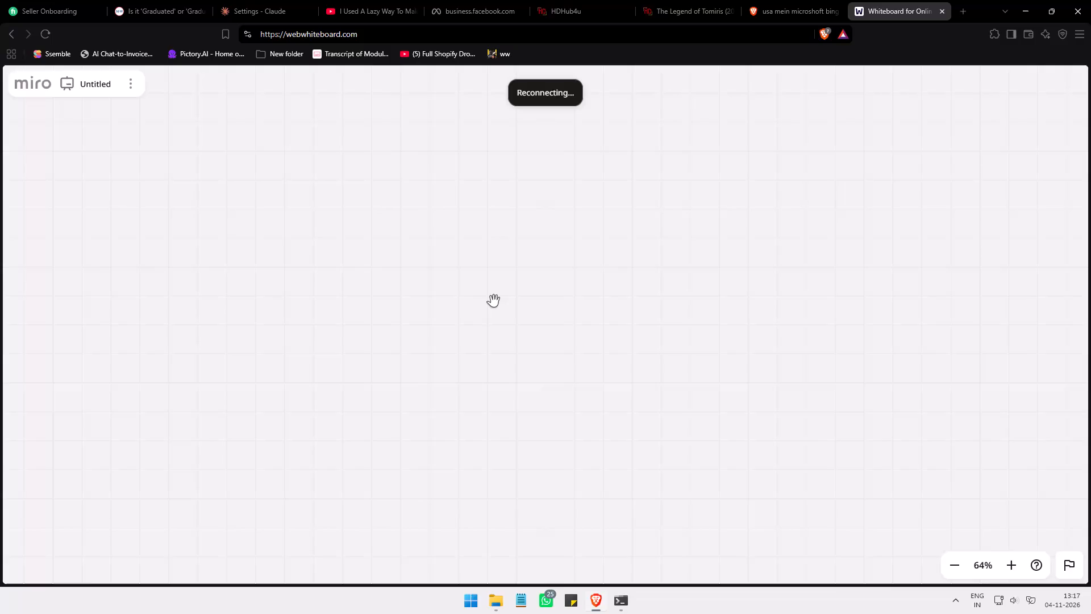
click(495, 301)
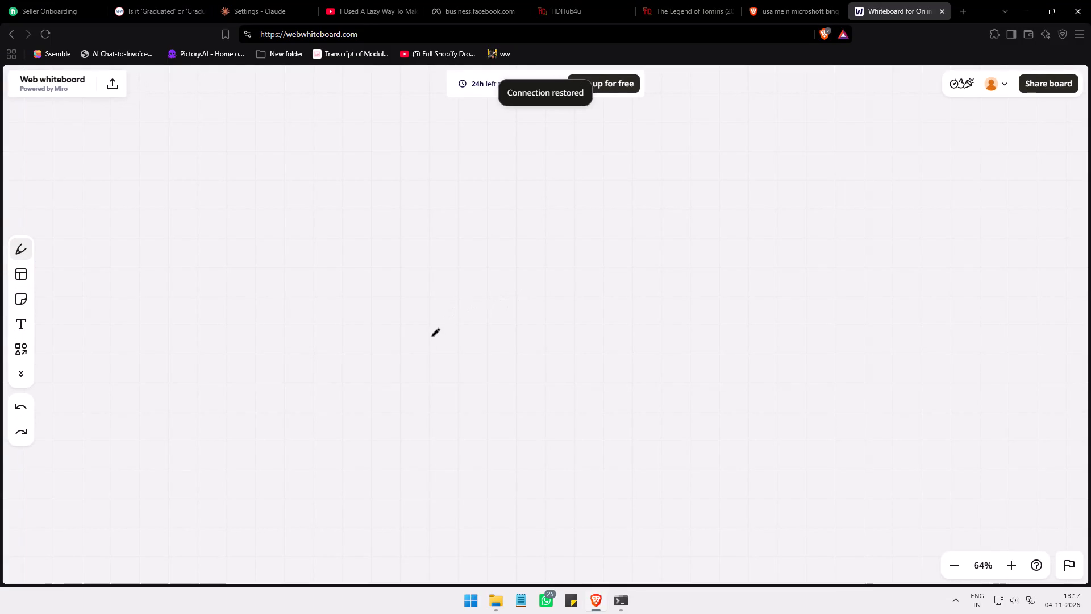
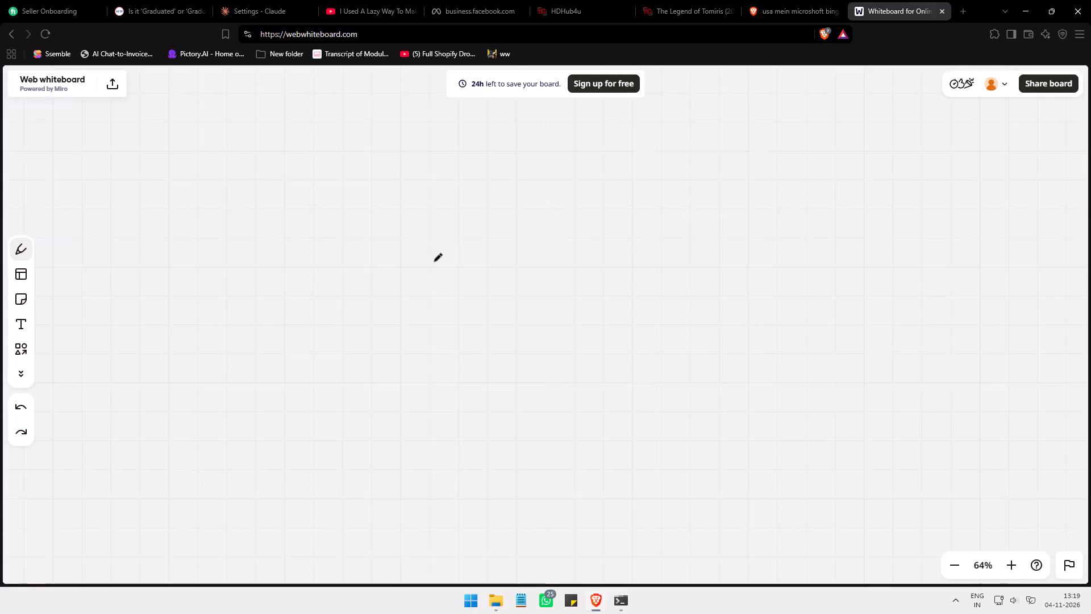
Dismiss the sign-up offer and add a Terminator shape from the Flowchart diagramming shapes to the blank board.
click(22, 380)
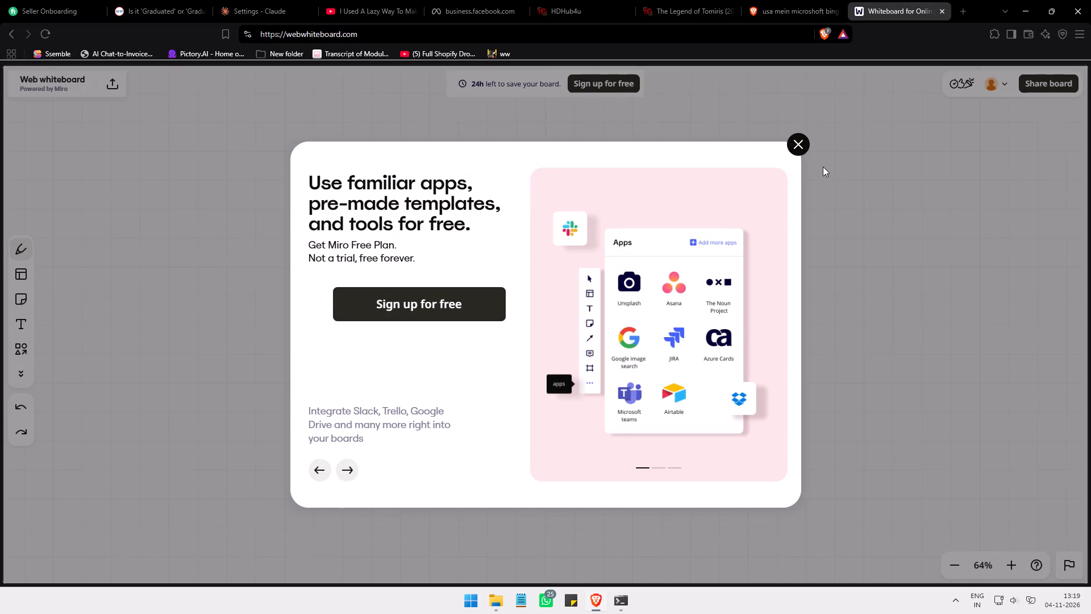
click(803, 151)
click(19, 354)
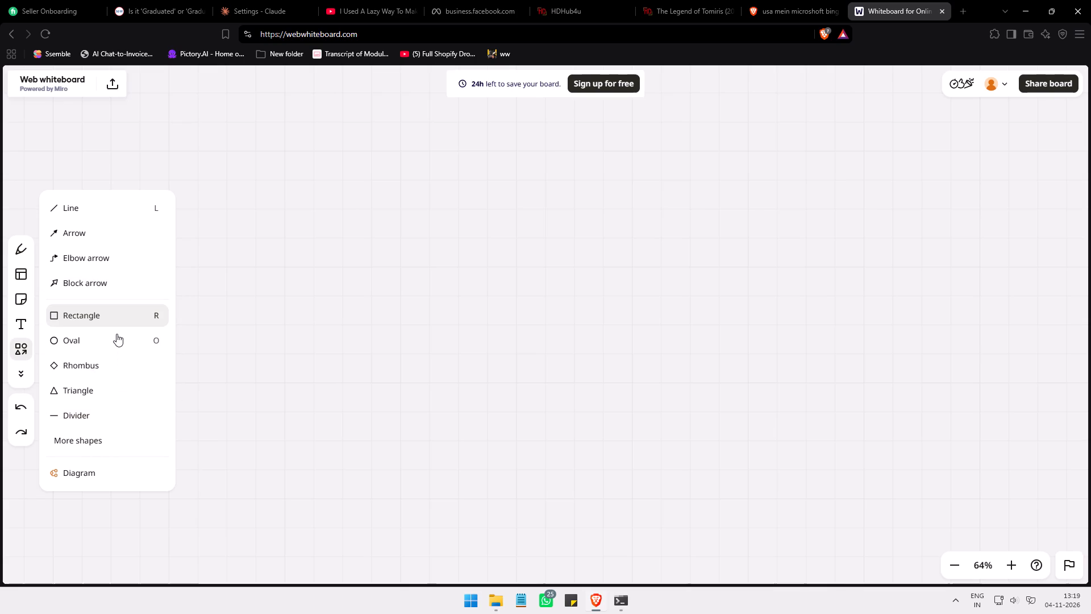
click(88, 441)
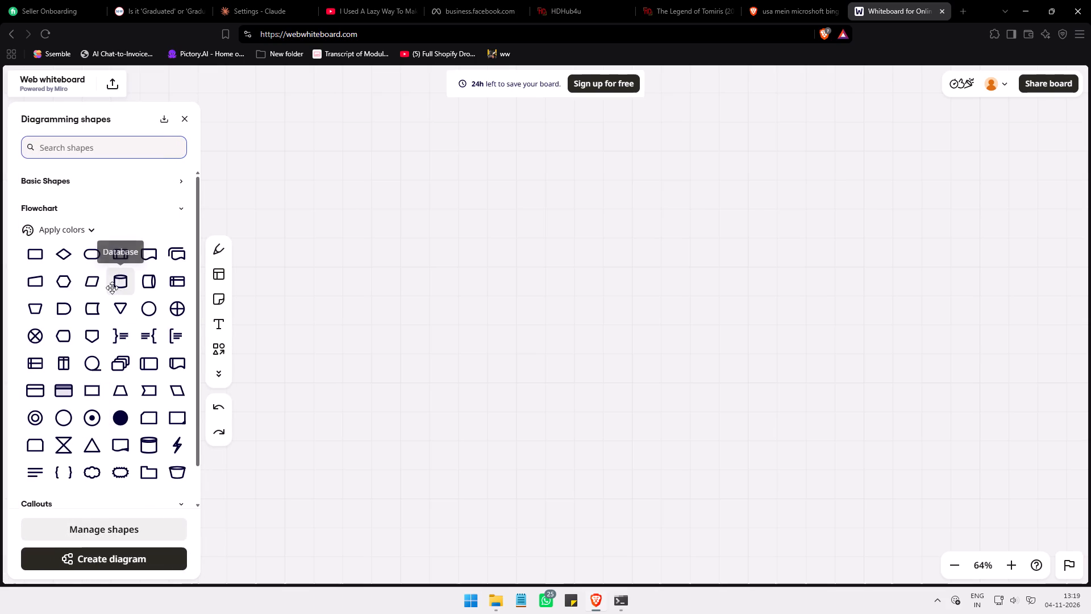
click(84, 260)
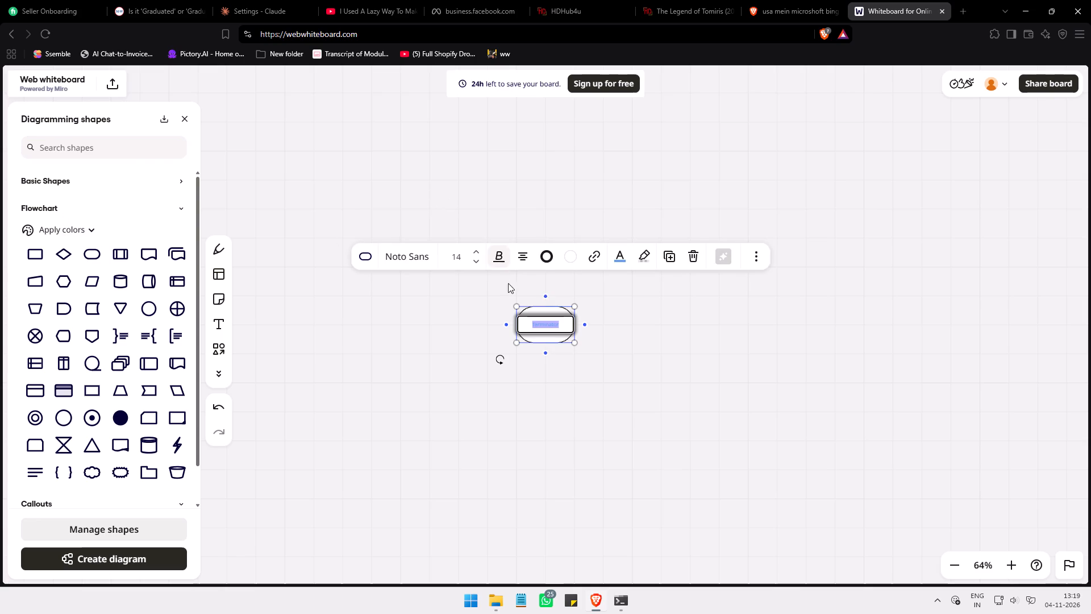
click(665, 385)
Open the Terminator shape's label for editing and select all of its text.
scroll(556, 438, up, 8)
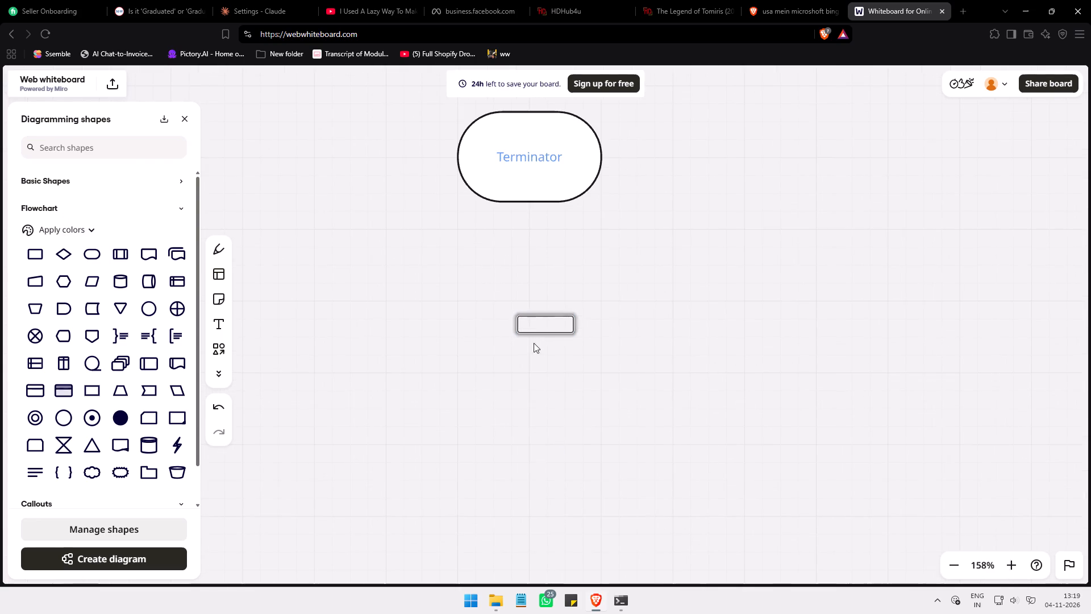
drag(534, 343, 536, 461)
drag(503, 290, 506, 370)
click(502, 356)
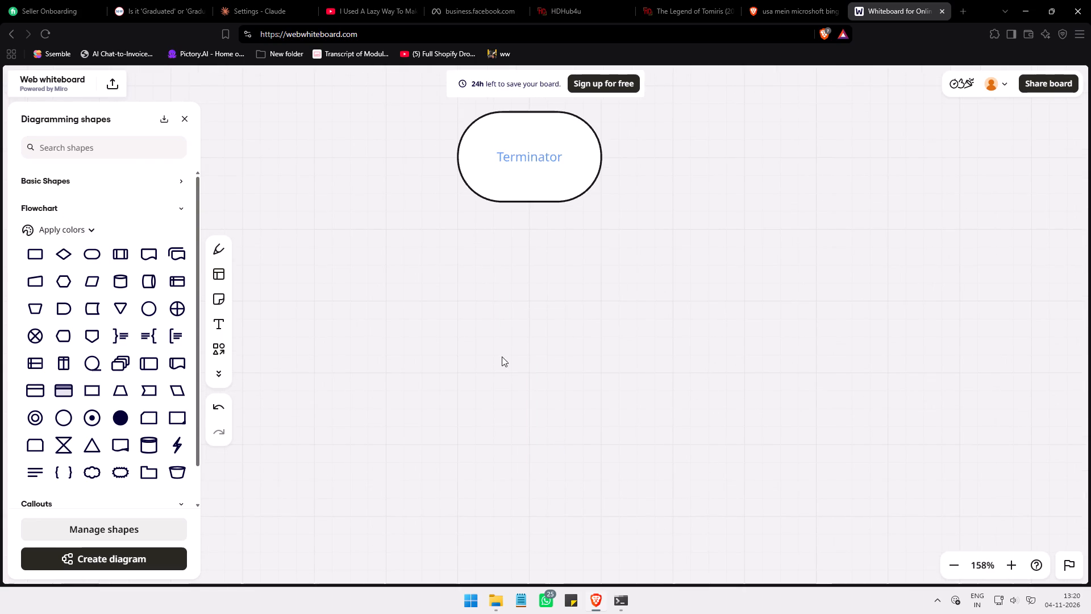
drag(445, 272, 445, 367)
right_drag(642, 246, 642, 333)
click(525, 231)
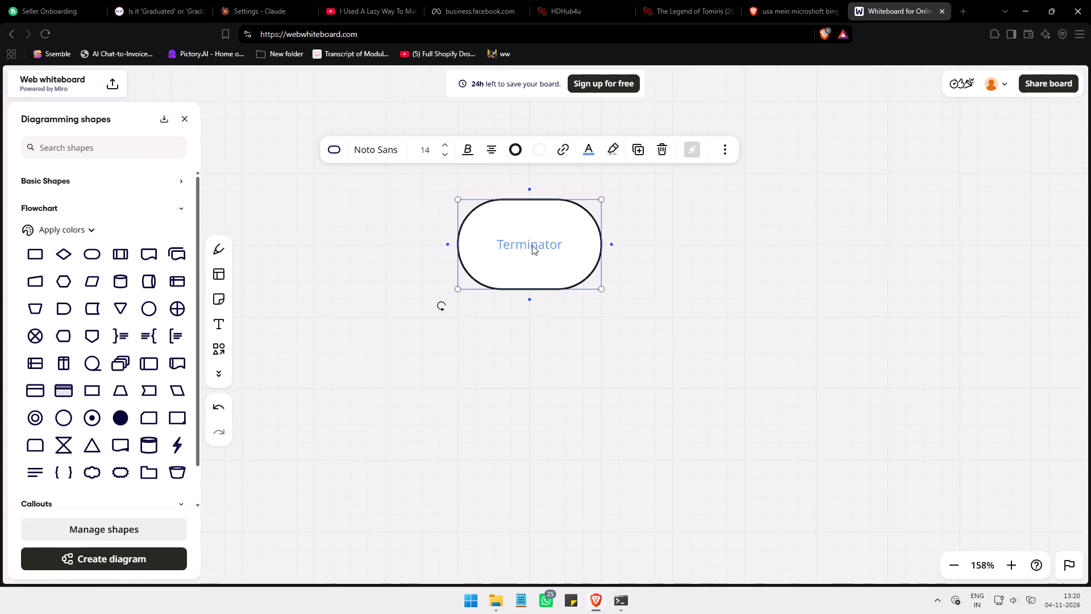
double_click(532, 245)
drag(566, 245, 474, 244)
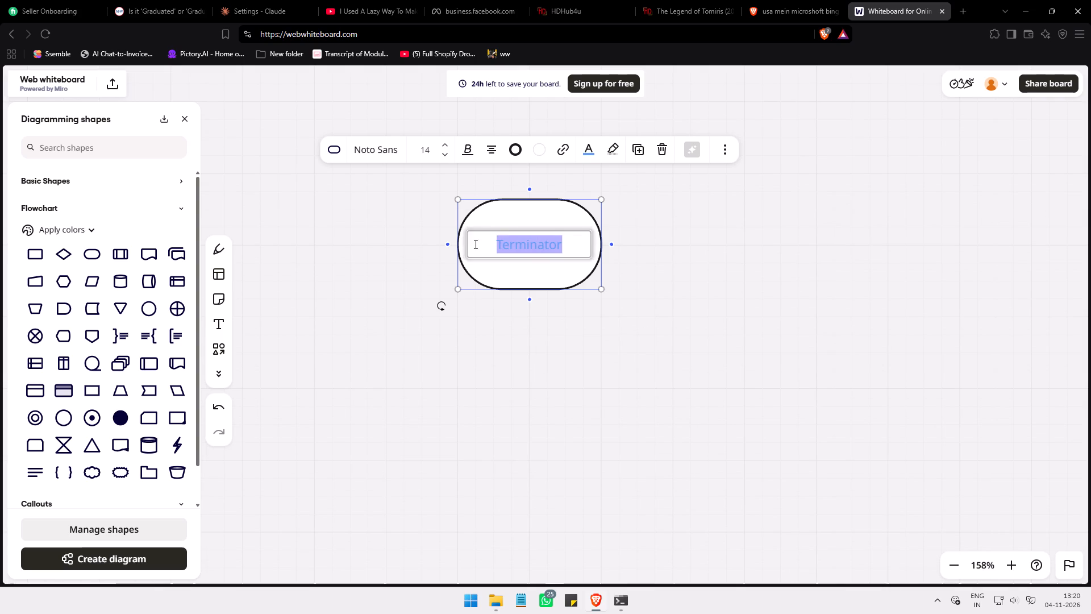
Replace the Terminator shape's label with "Mera Facebook Account".
drag(474, 244, 460, 242)
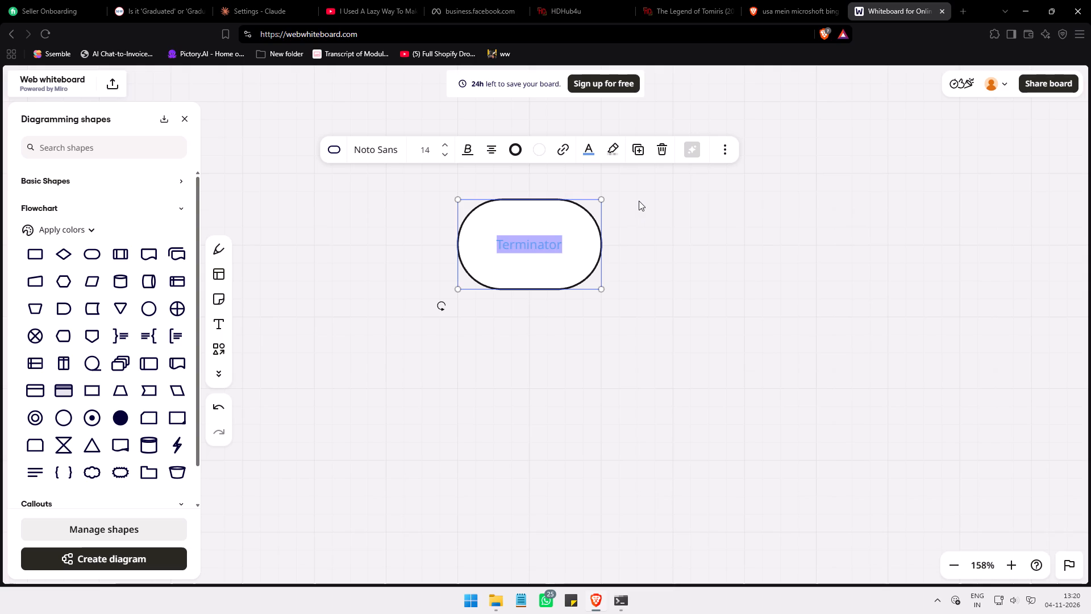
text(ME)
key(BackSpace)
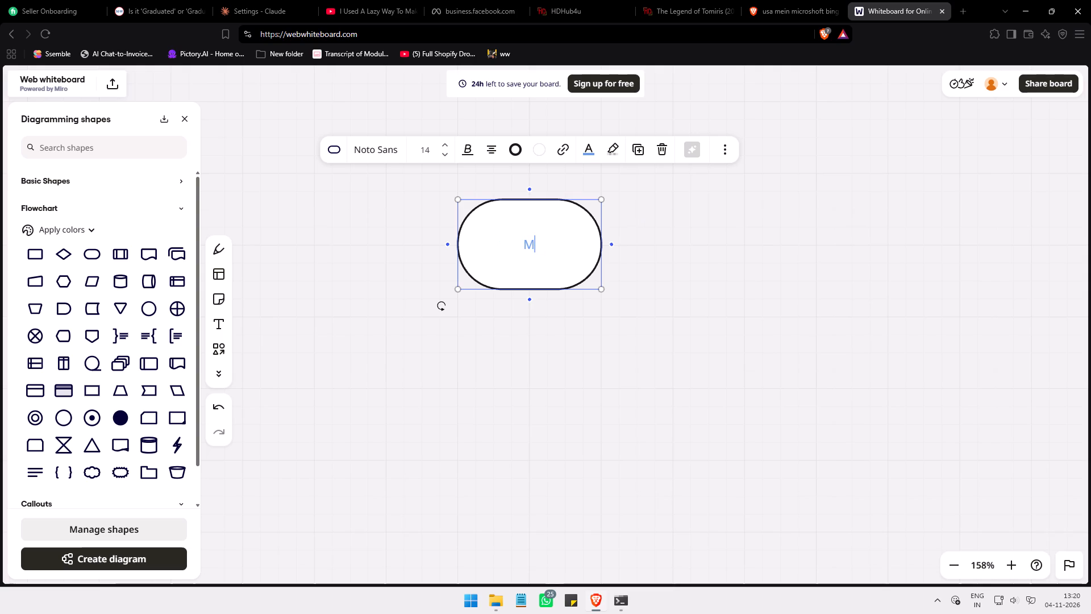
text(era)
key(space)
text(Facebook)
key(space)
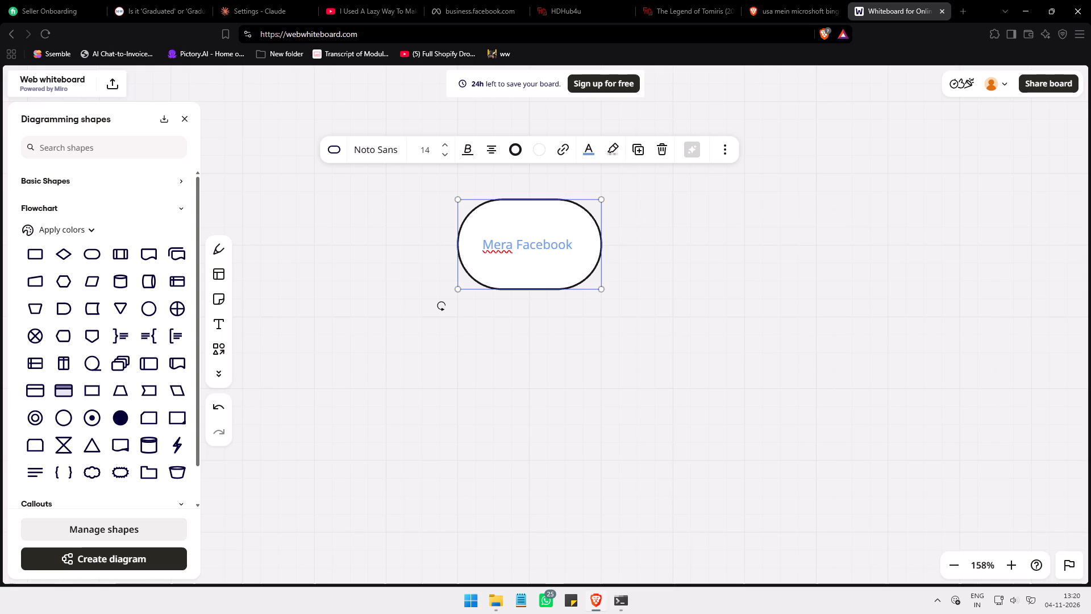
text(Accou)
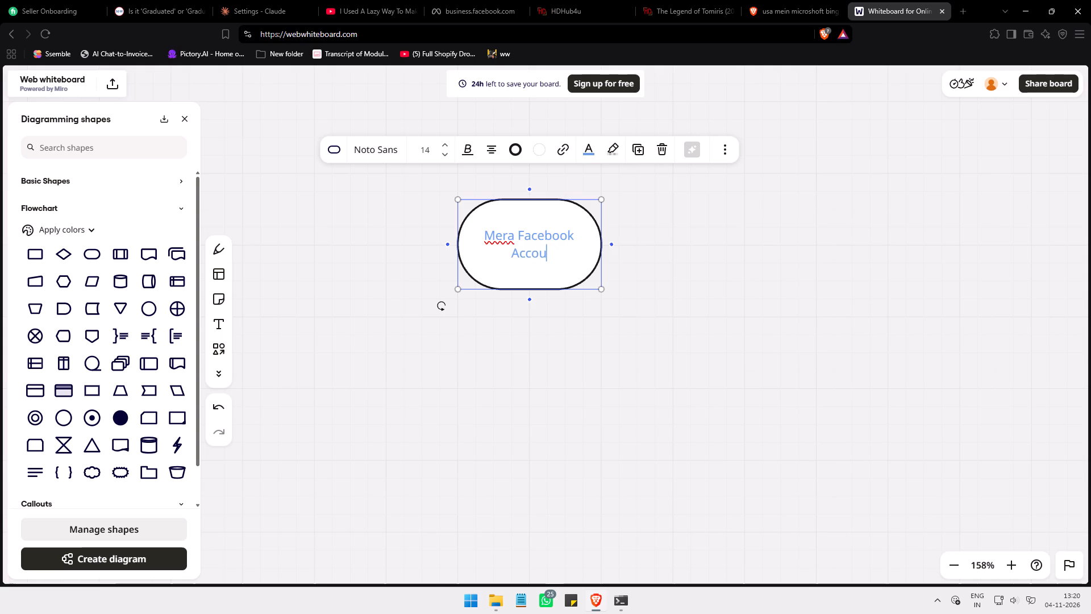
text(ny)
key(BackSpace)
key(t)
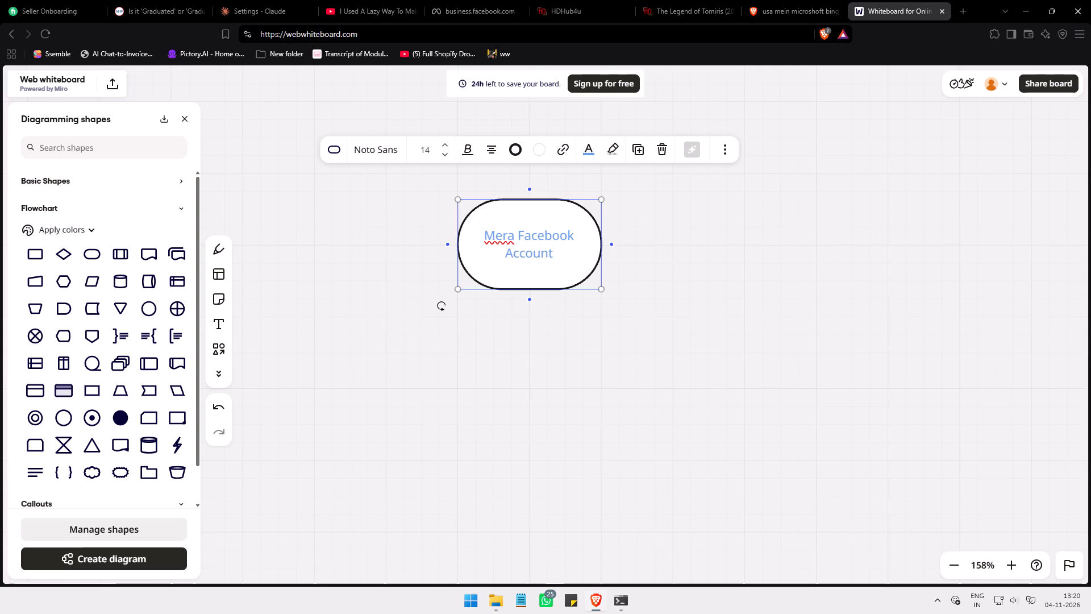
click(577, 334)
click(701, 330)
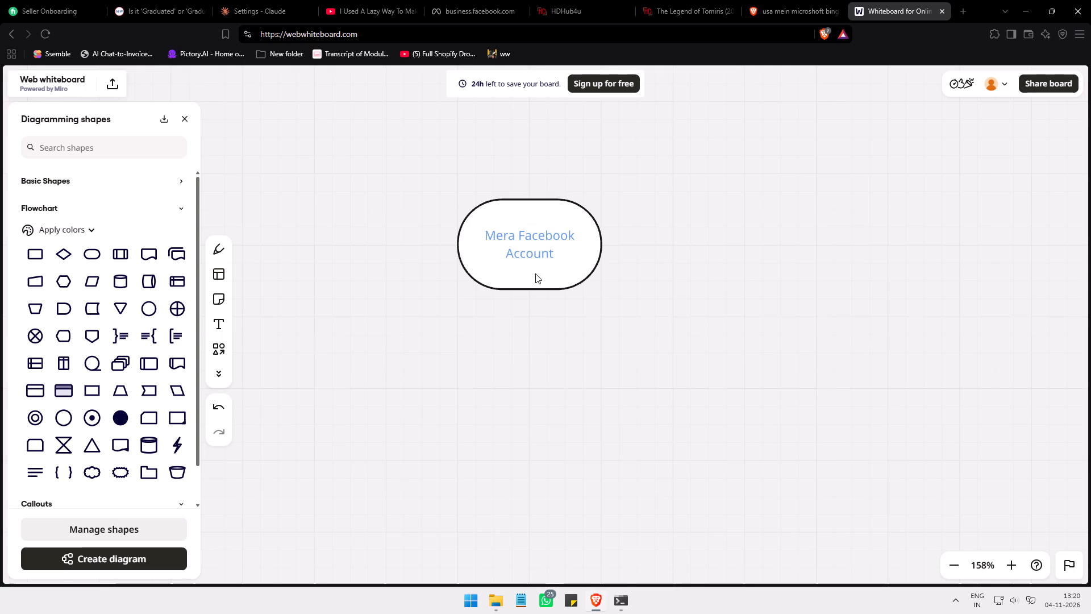
Add a second Terminator shape directly below the "Mera Facebook Account" shape, connected to it by a downward arrow.
click(533, 279)
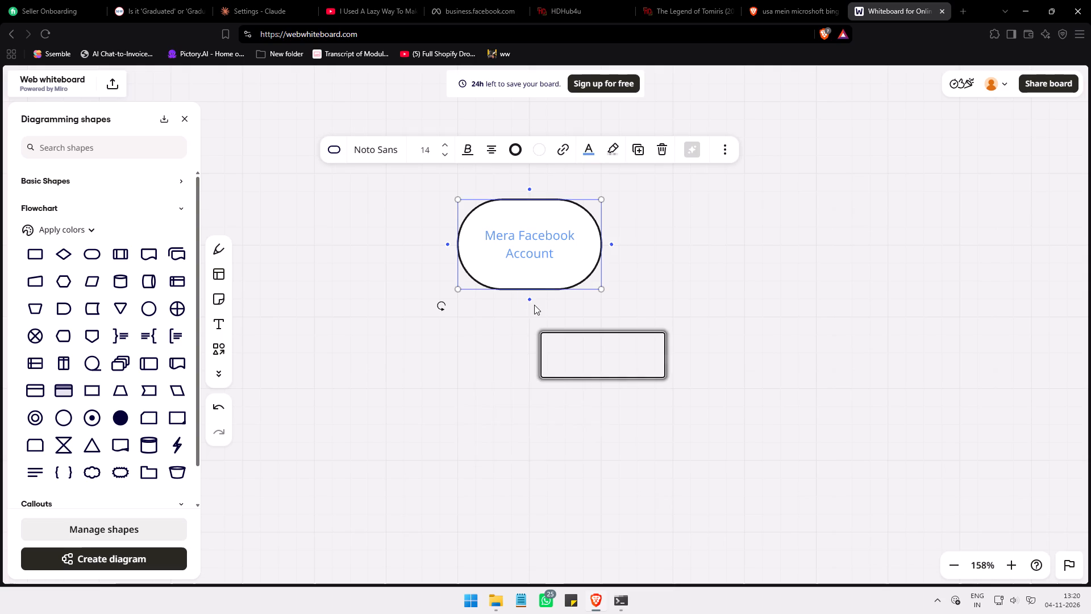
click(531, 299)
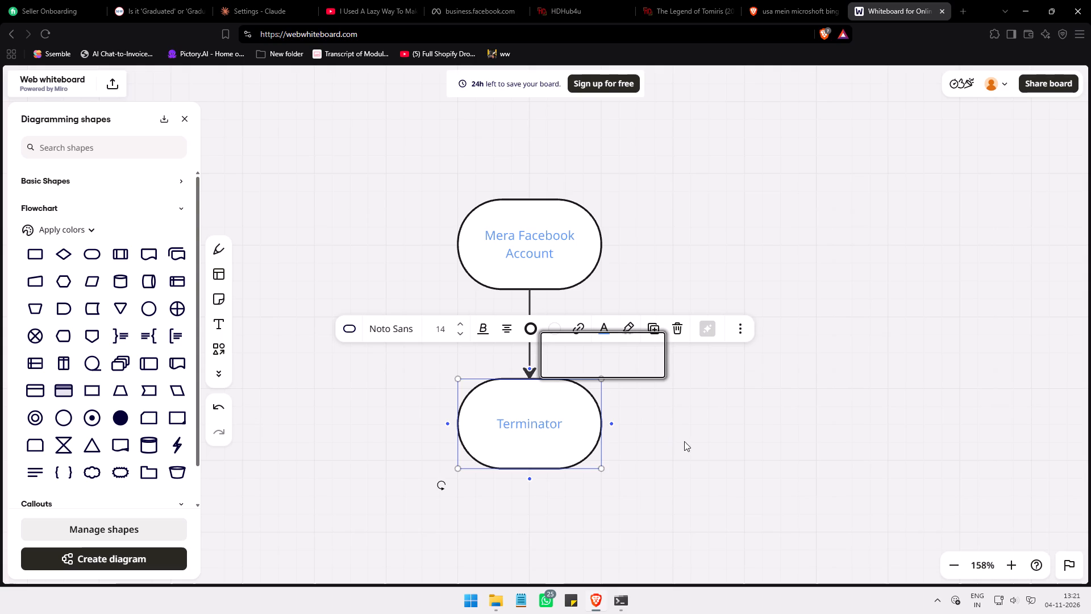
click(684, 441)
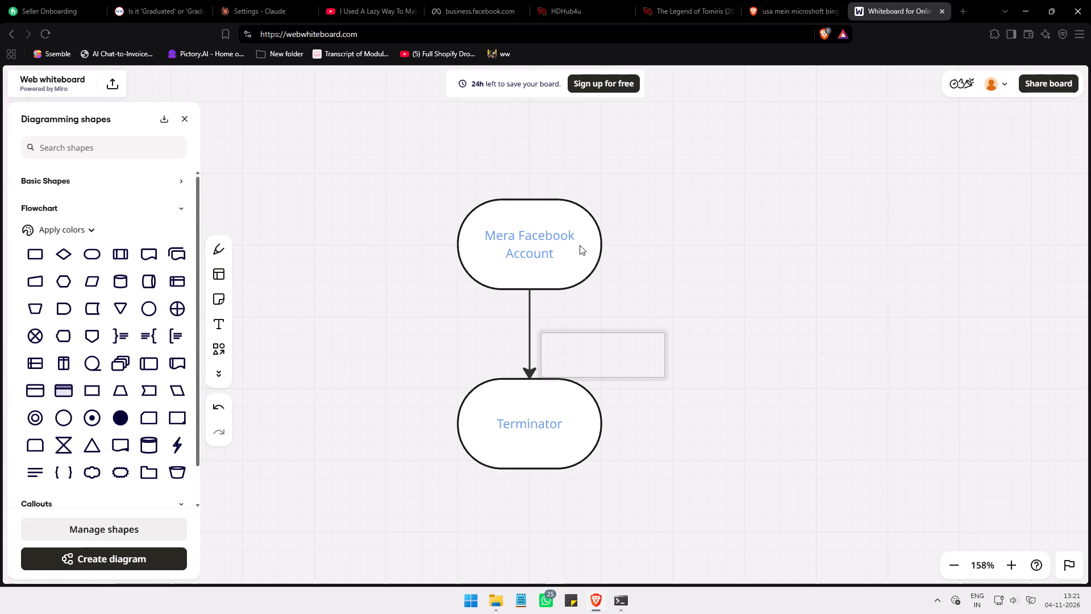
Replace the lower Terminator shape's label with "Mera Business Portfolio".
scroll(541, 370, down, 1)
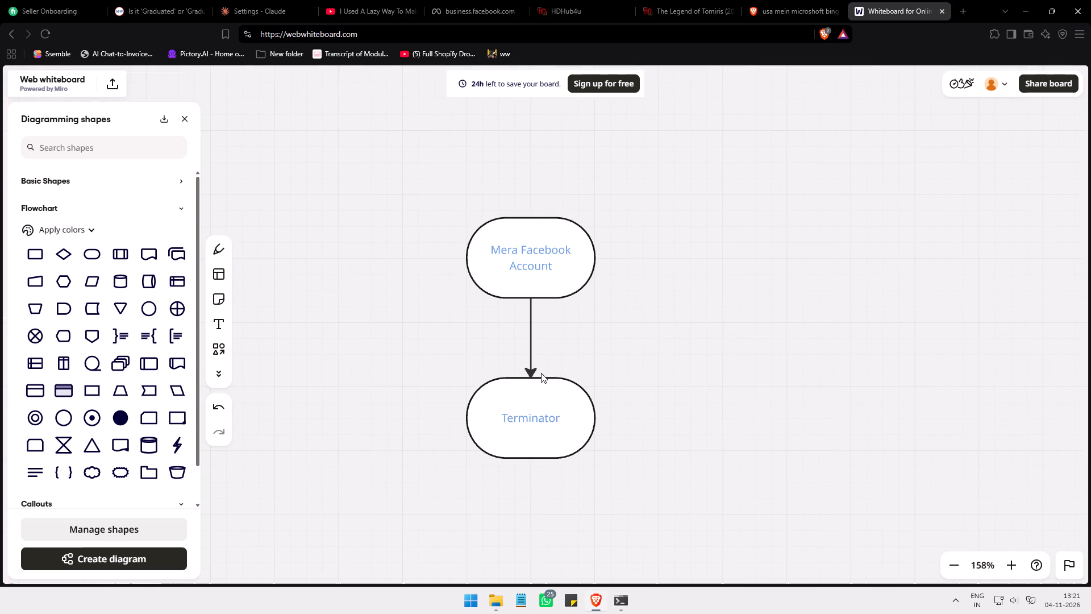
click(564, 417)
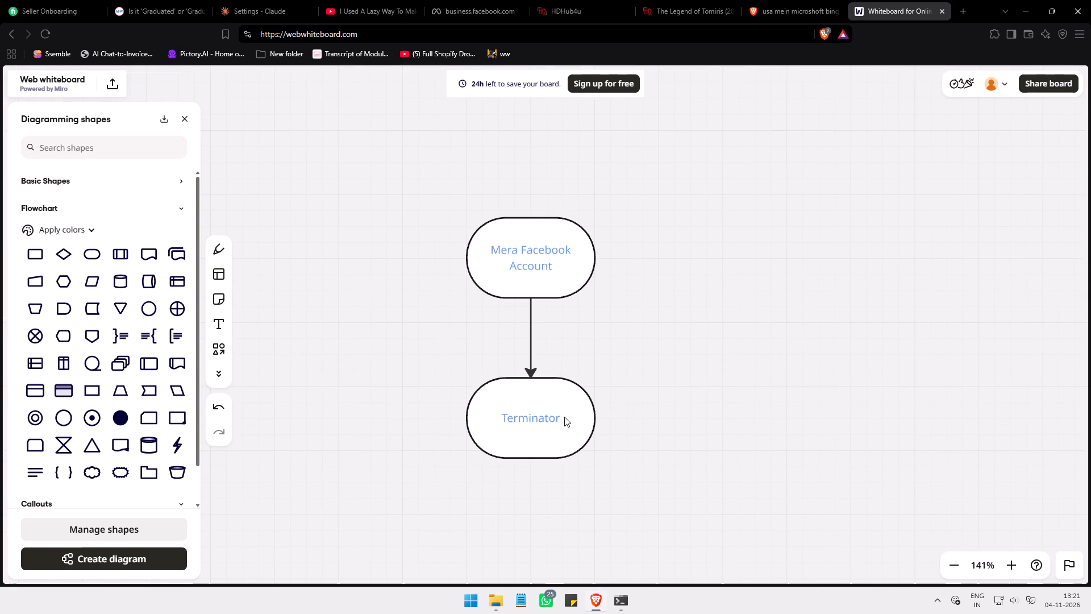
double_click(562, 420)
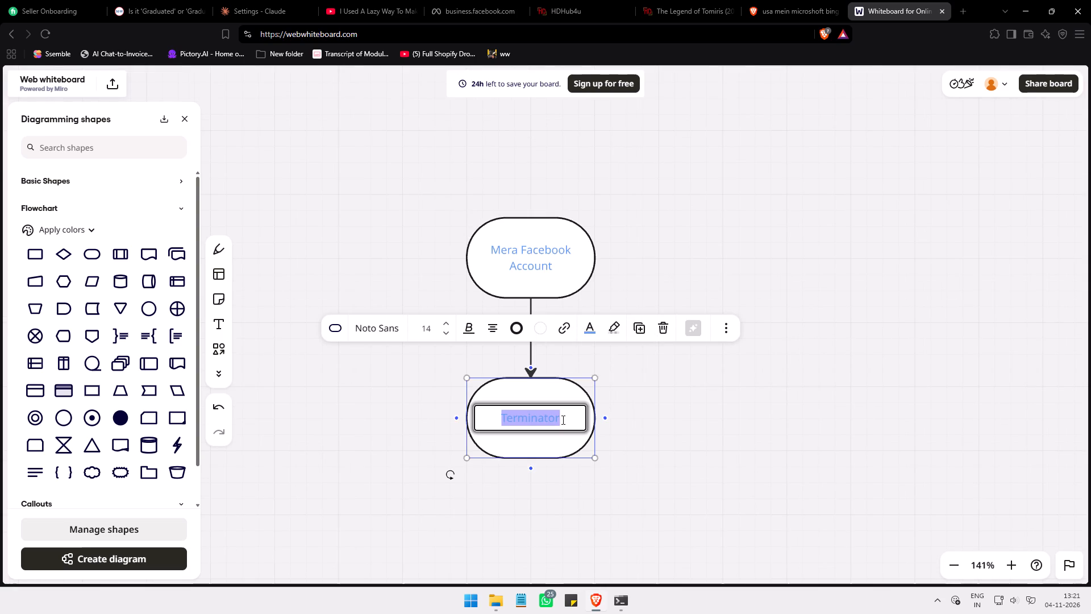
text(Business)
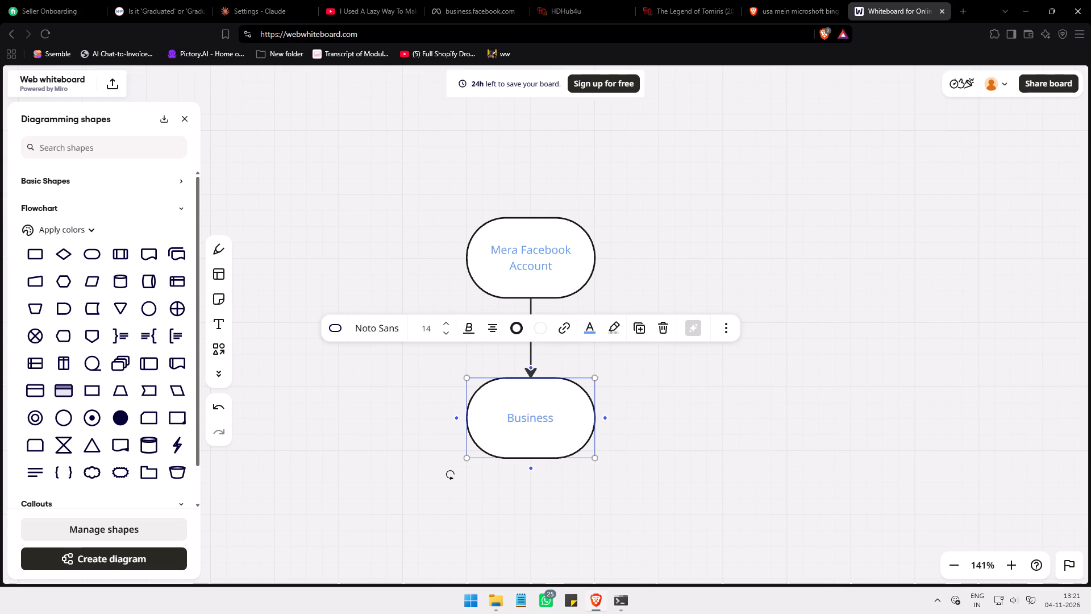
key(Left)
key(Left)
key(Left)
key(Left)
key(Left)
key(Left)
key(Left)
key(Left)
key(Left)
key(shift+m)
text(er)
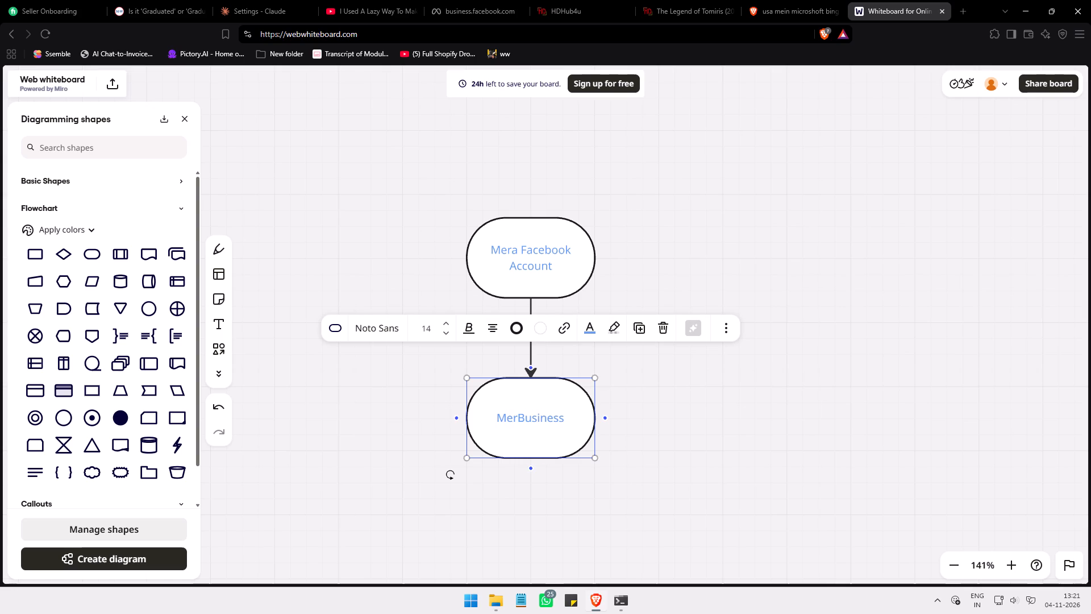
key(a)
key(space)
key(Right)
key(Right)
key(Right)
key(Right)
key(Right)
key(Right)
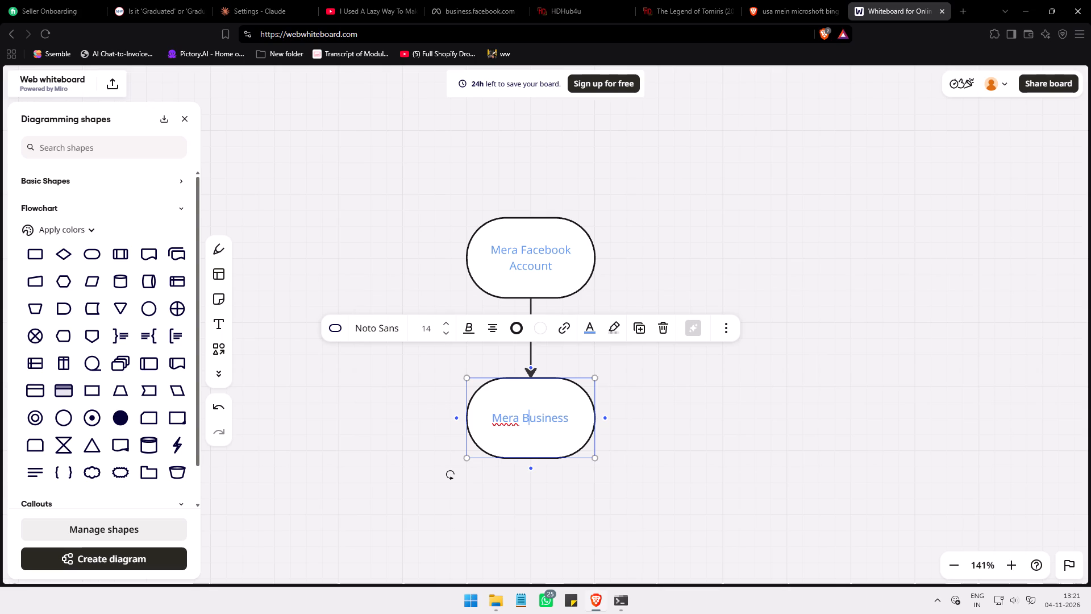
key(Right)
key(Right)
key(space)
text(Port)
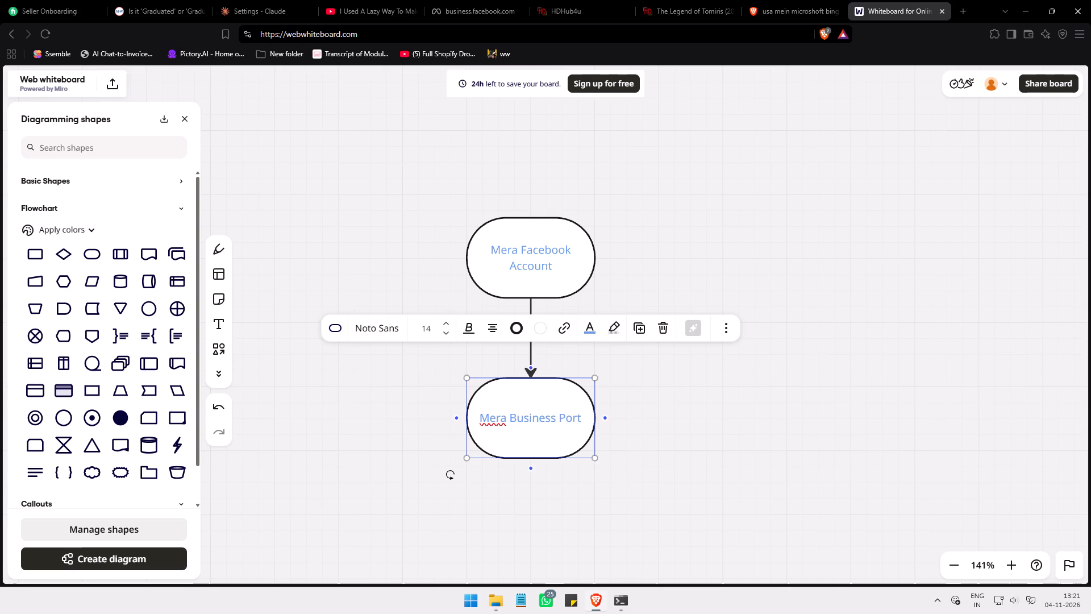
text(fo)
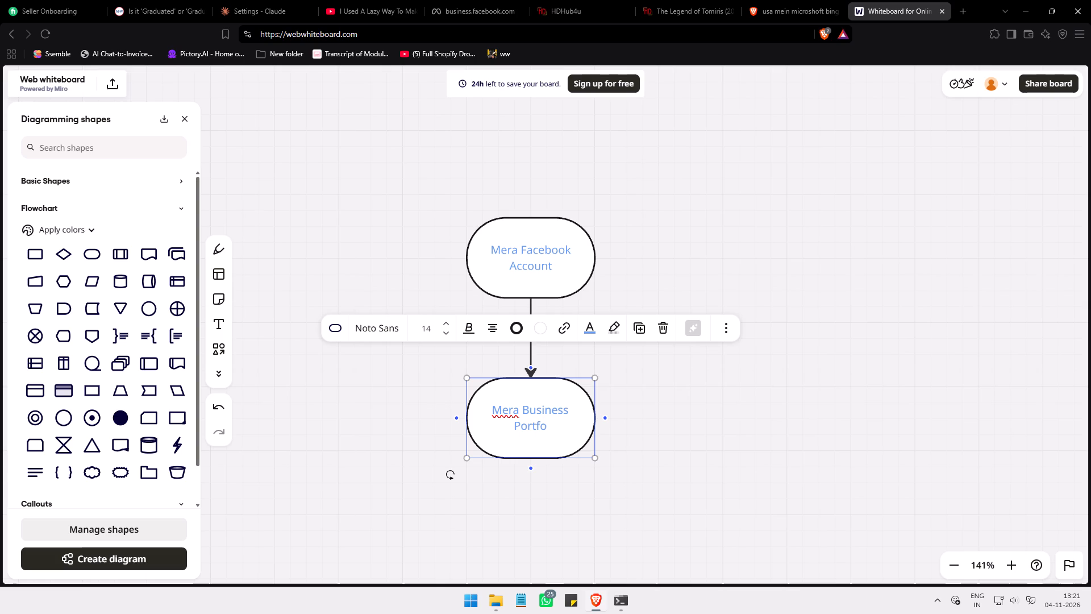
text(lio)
click(674, 369)
Add a third Terminator shape below the "Mera Business Portfolio" shape, connected to it by a downward arrow.
scroll(650, 382, down, 2)
drag(626, 347, 625, 346)
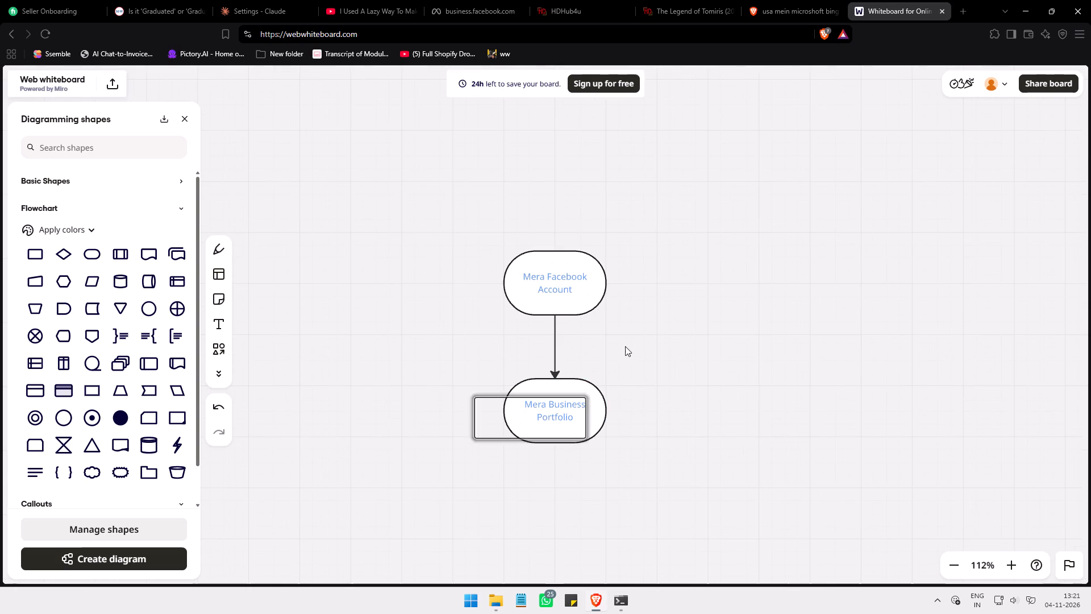
drag(625, 346, 639, 304)
drag(745, 457, 726, 378)
right_drag(679, 420, 665, 364)
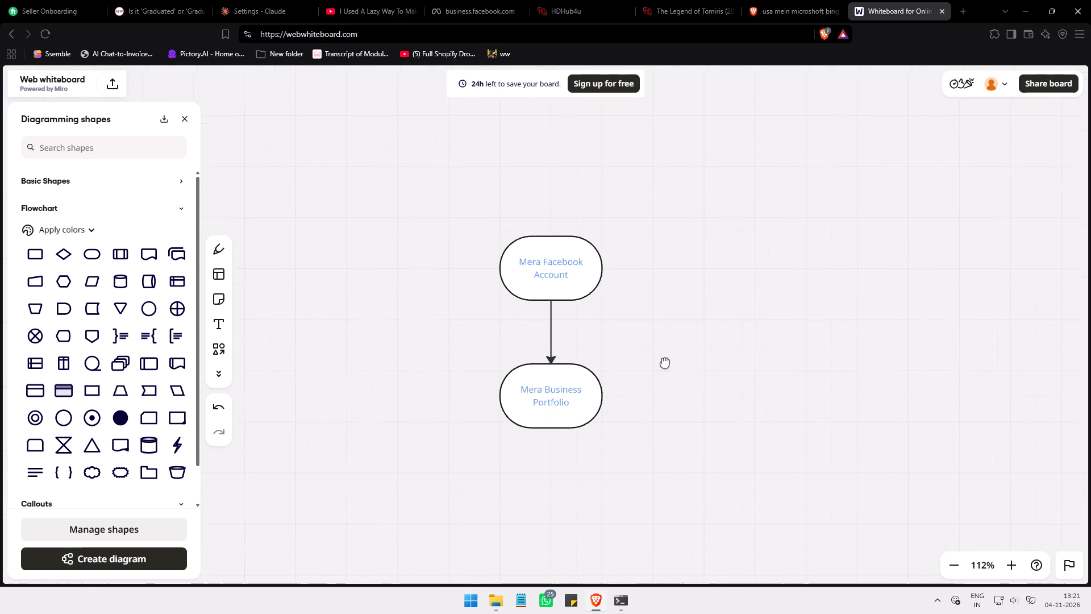
right_drag(665, 364, 658, 330)
scroll(658, 330, up, 7)
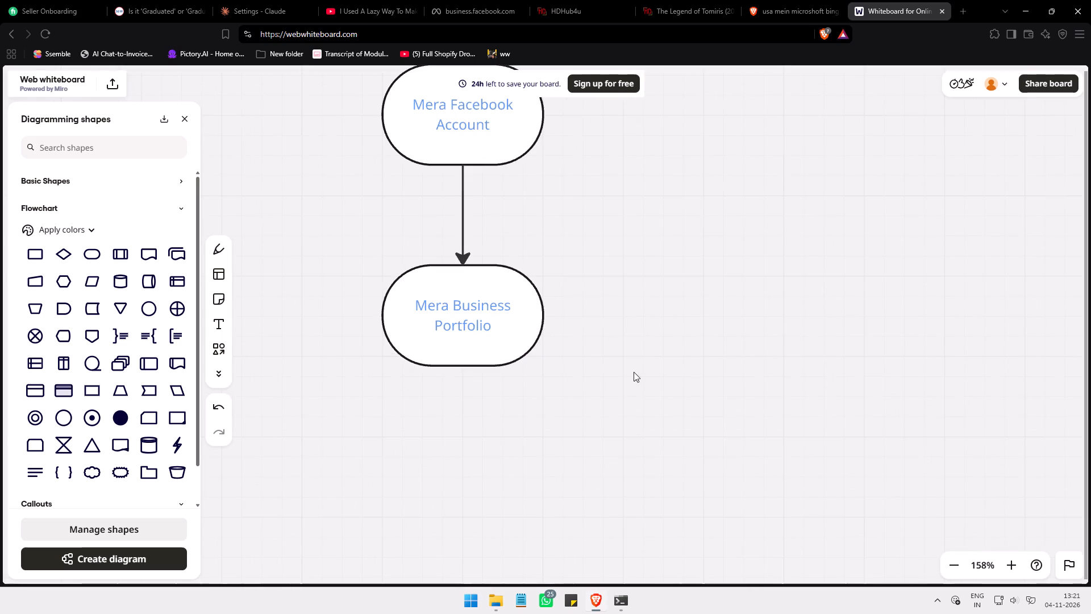
right_drag(642, 387, 743, 383)
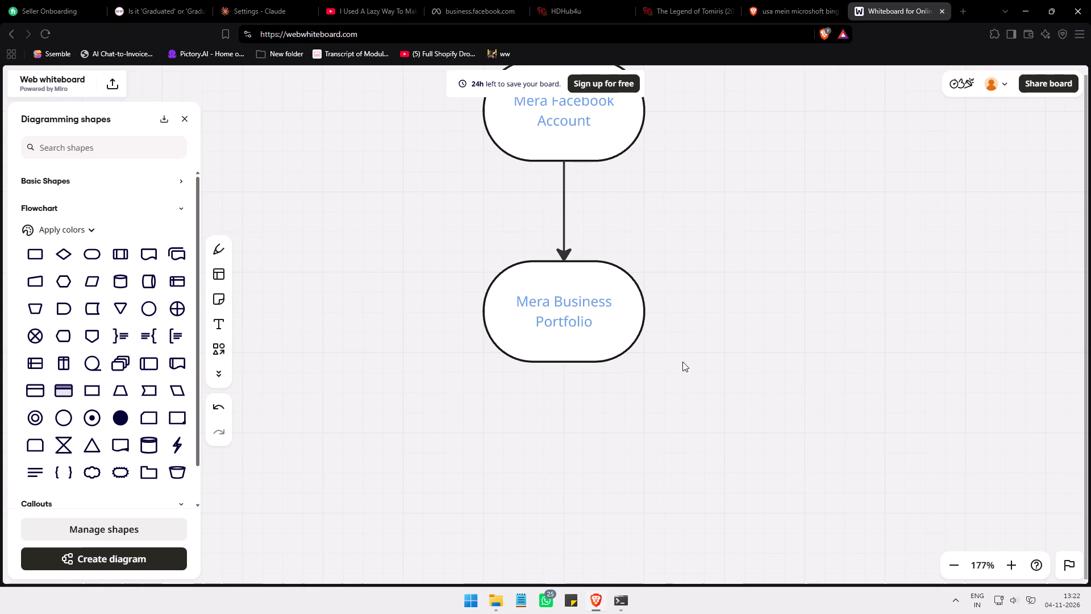
drag(647, 411, 636, 372)
Add a connected Terminator shape with an arrow directly below the Mera Business Portfolio shape.
click(566, 353)
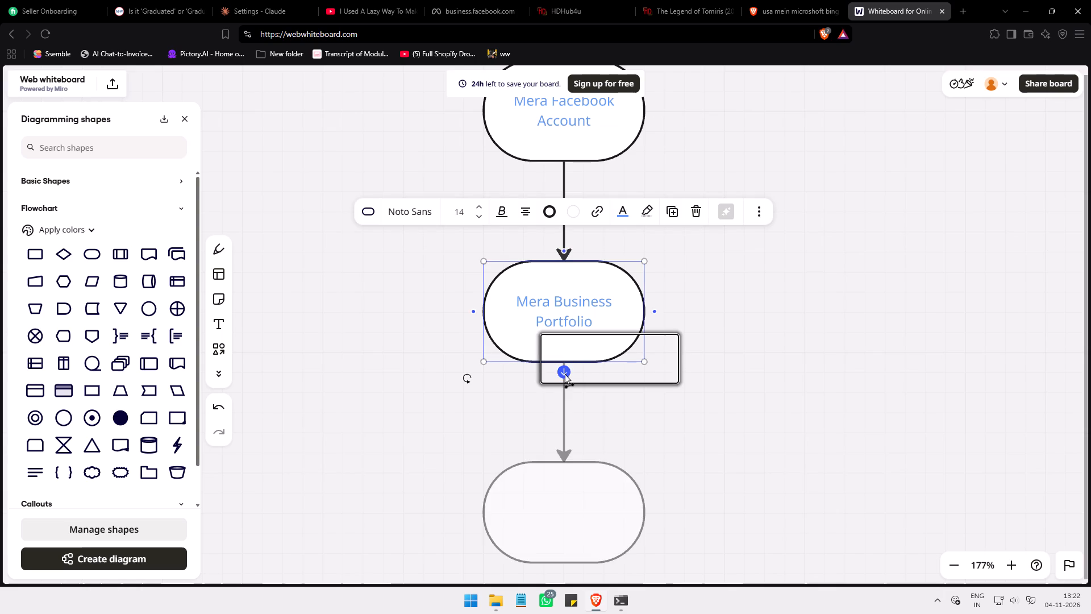
click(565, 374)
click(765, 355)
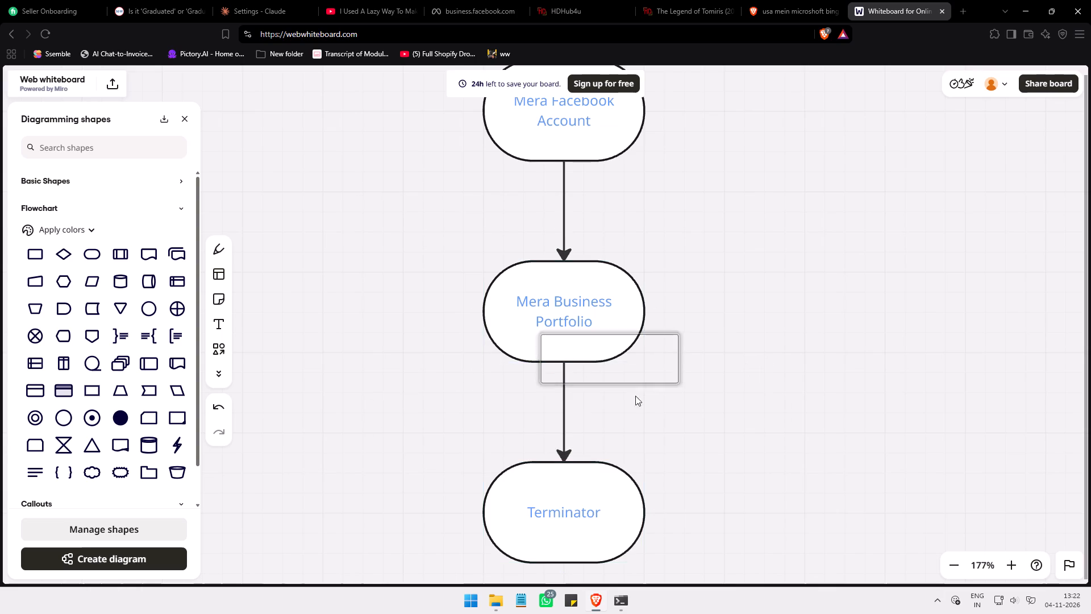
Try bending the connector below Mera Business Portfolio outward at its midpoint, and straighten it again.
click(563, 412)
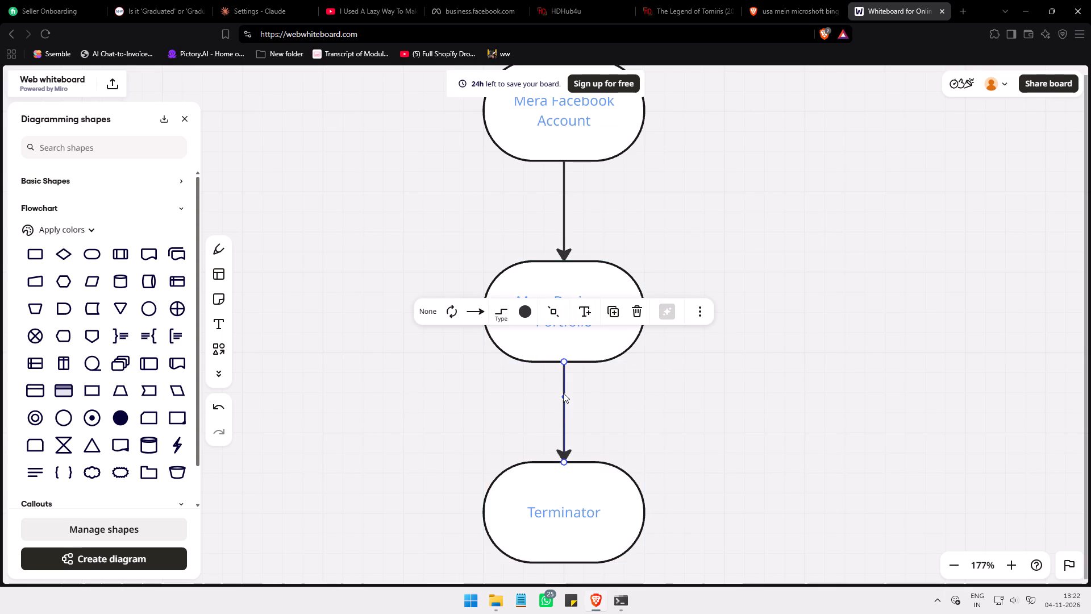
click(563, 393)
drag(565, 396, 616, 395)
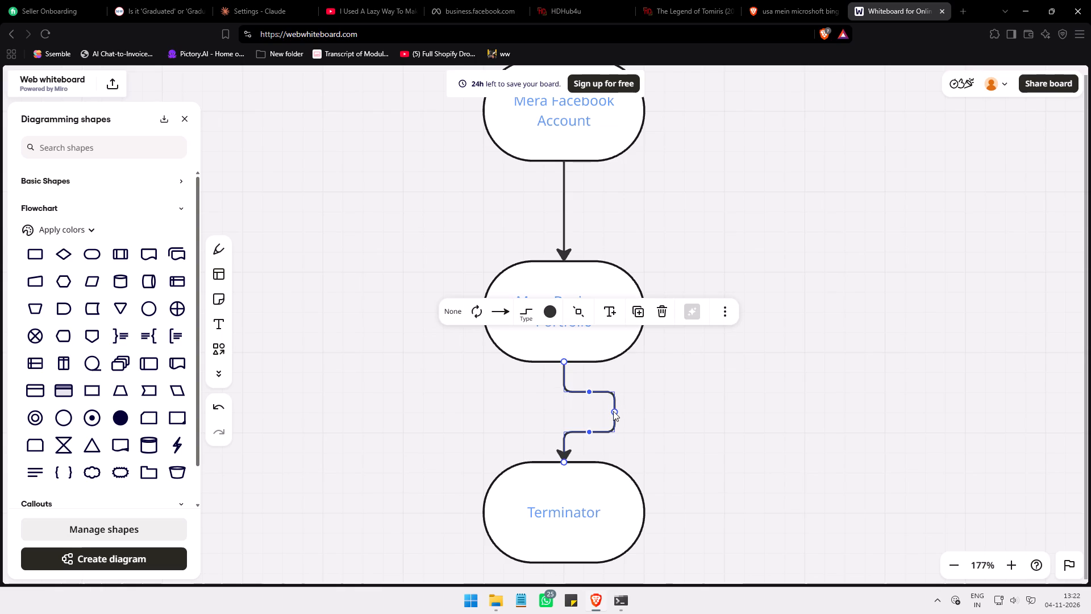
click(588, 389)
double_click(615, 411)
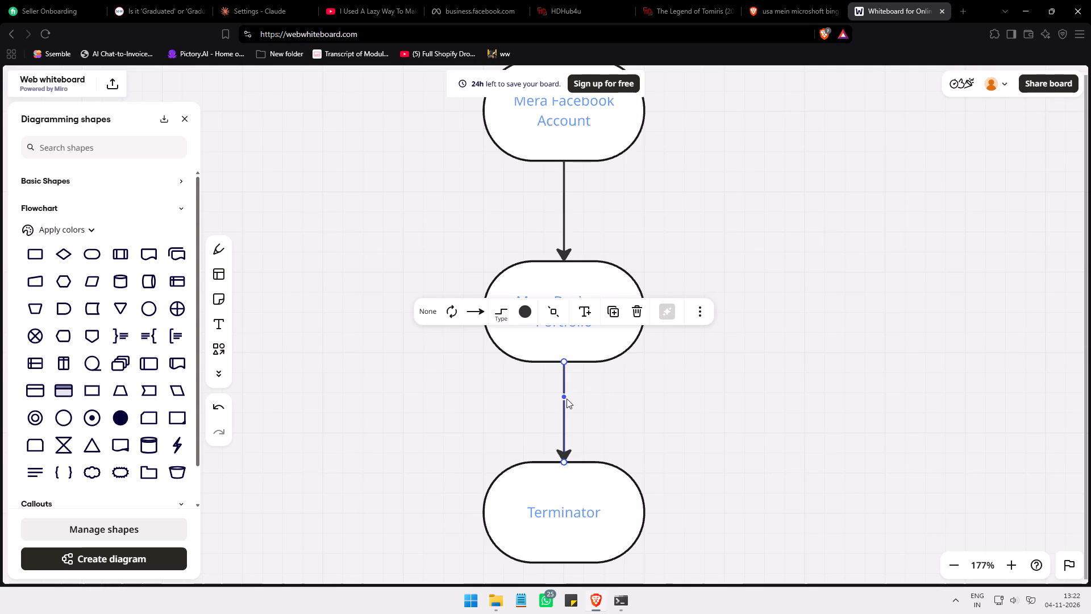
Shorten the connector below Mera Business Portfolio by detaching its arrowhead from the Terminator shape and moving it up.
drag(563, 459, 562, 433)
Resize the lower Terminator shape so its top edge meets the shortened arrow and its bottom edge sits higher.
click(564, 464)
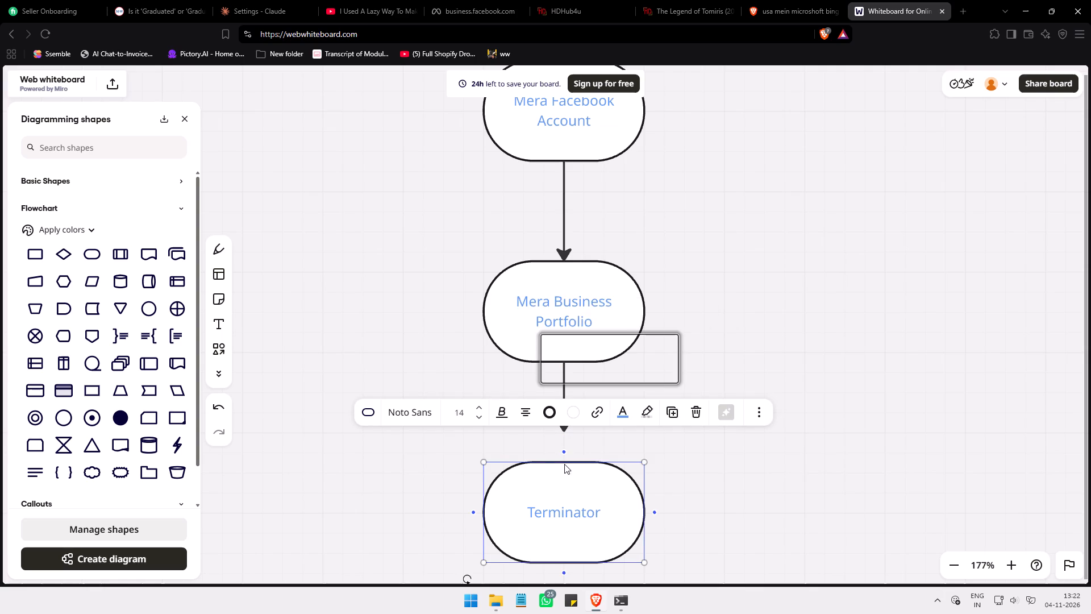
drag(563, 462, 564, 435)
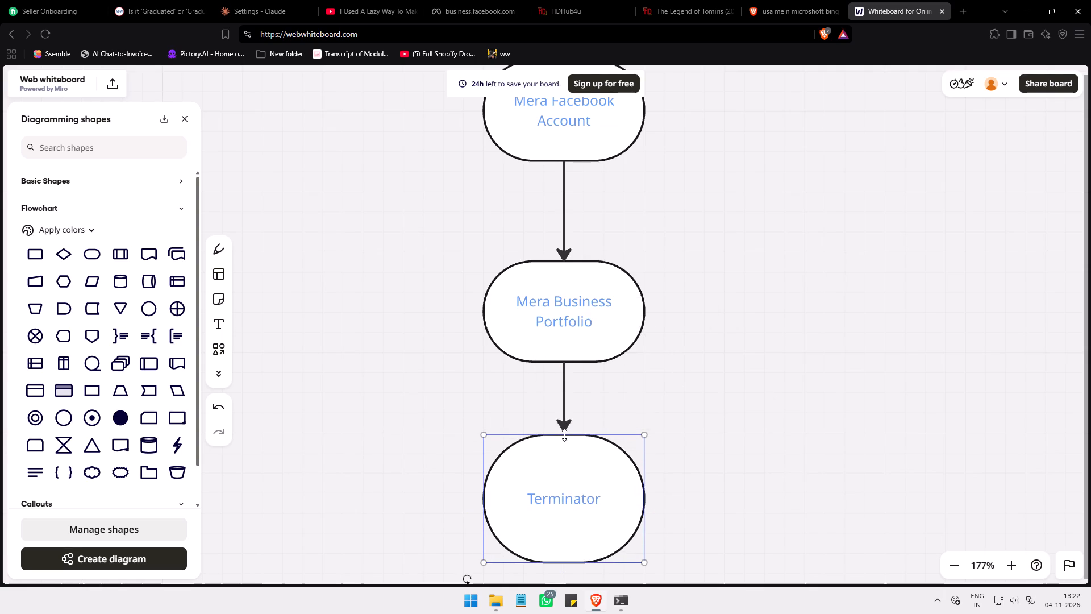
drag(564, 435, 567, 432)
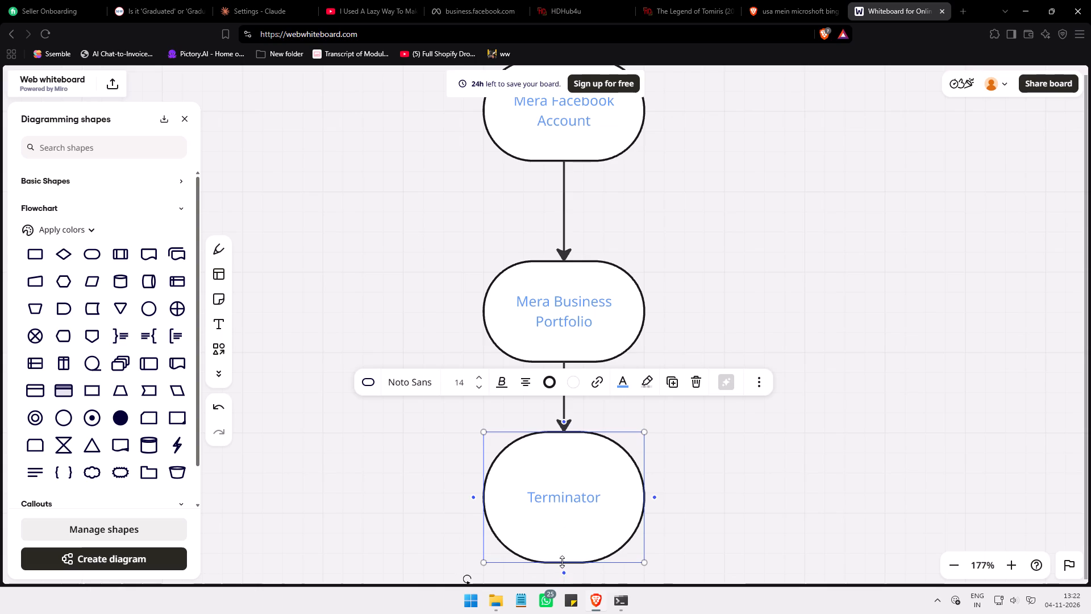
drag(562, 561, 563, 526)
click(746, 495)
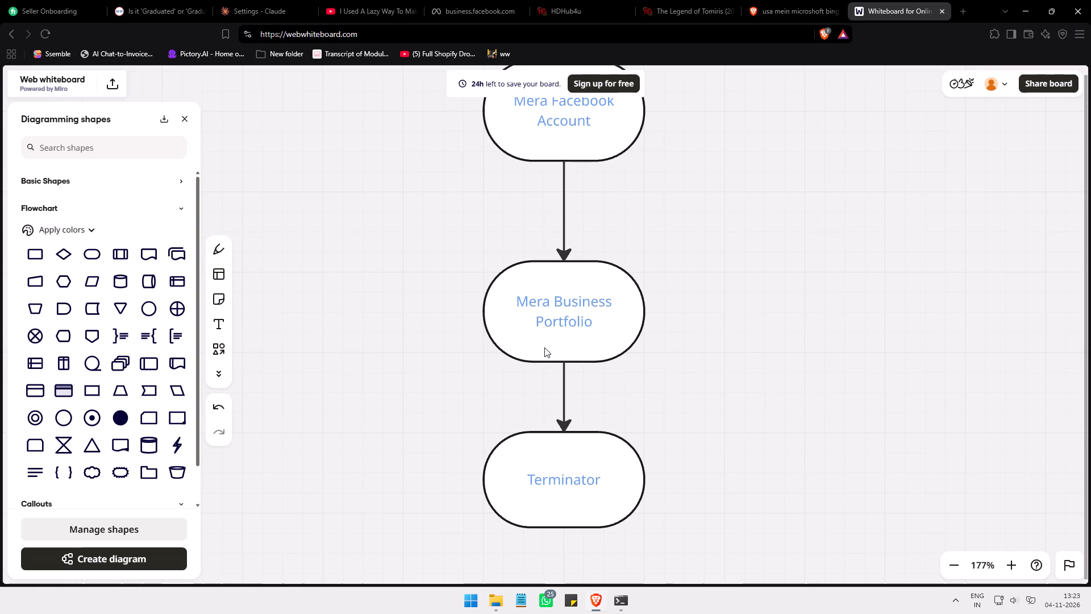
Delete the Terminator shape below Mera Business Portfolio, keeping the arrow.
click(593, 484)
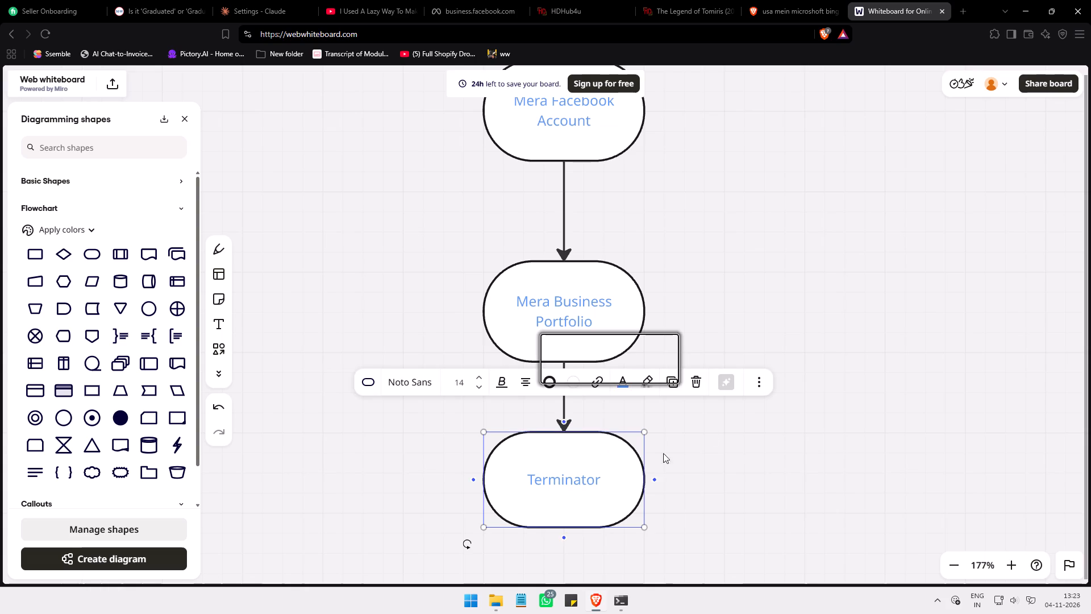
click(693, 387)
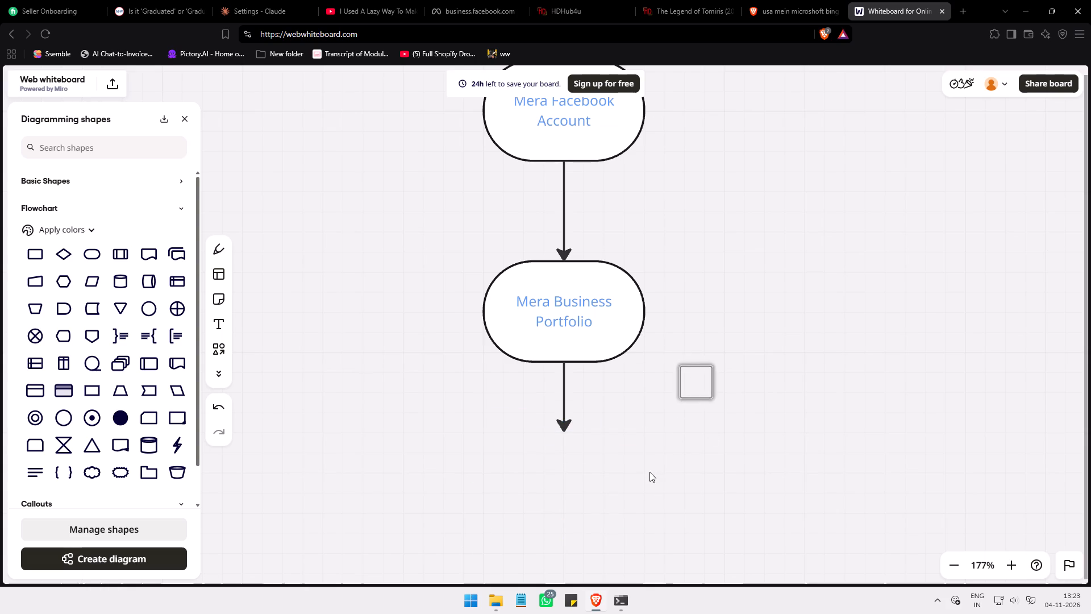
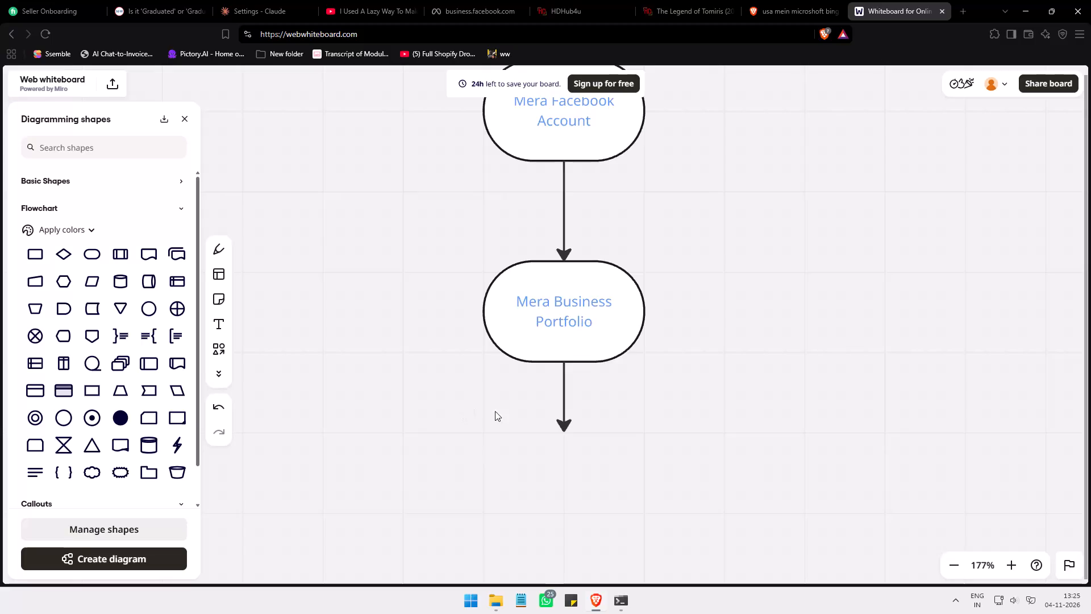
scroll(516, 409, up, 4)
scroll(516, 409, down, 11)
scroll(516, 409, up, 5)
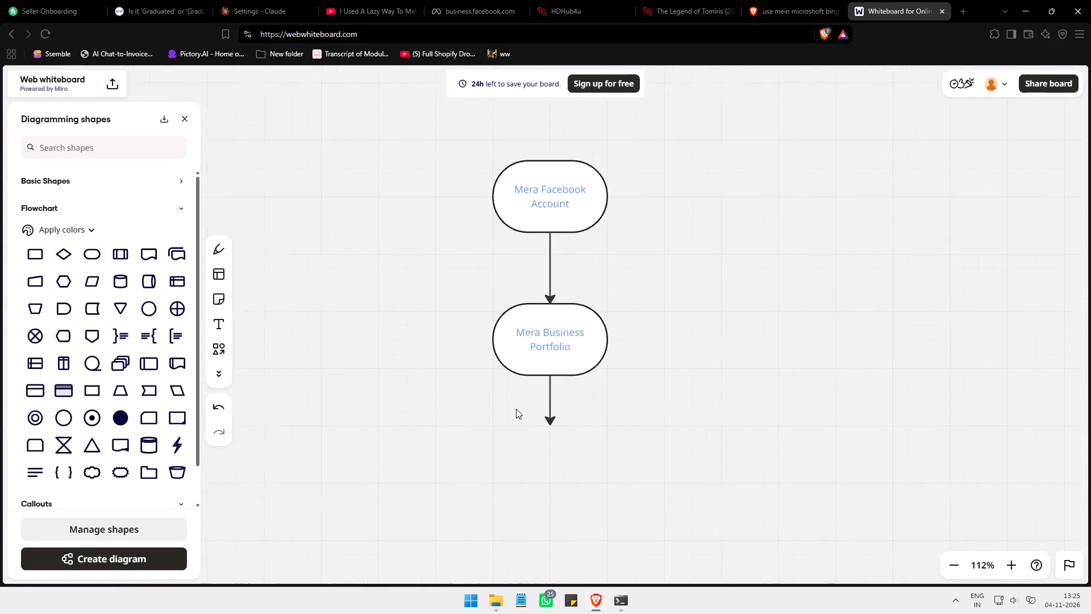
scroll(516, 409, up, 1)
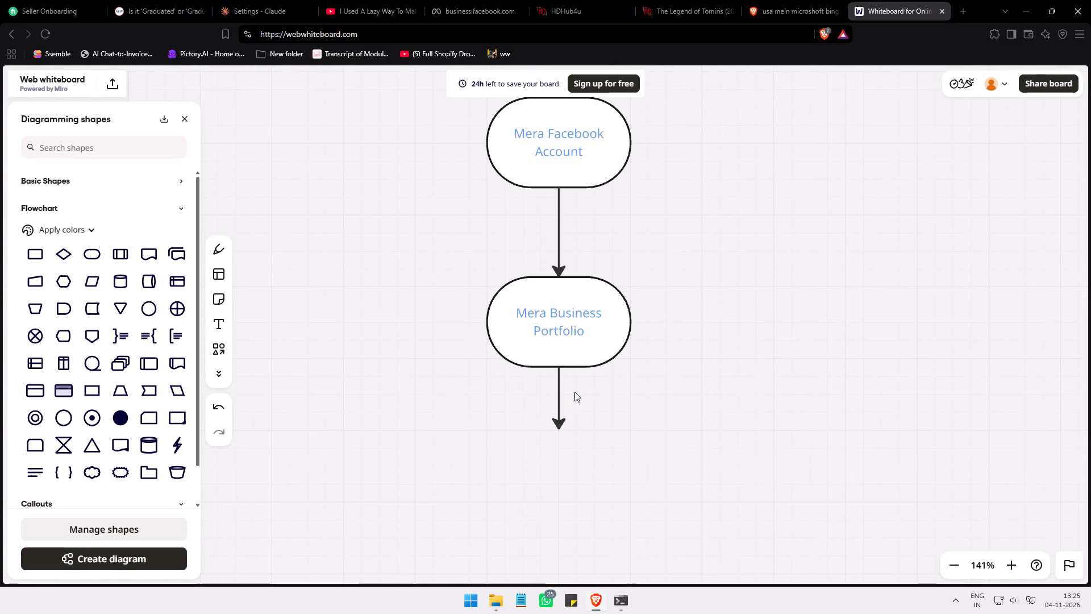
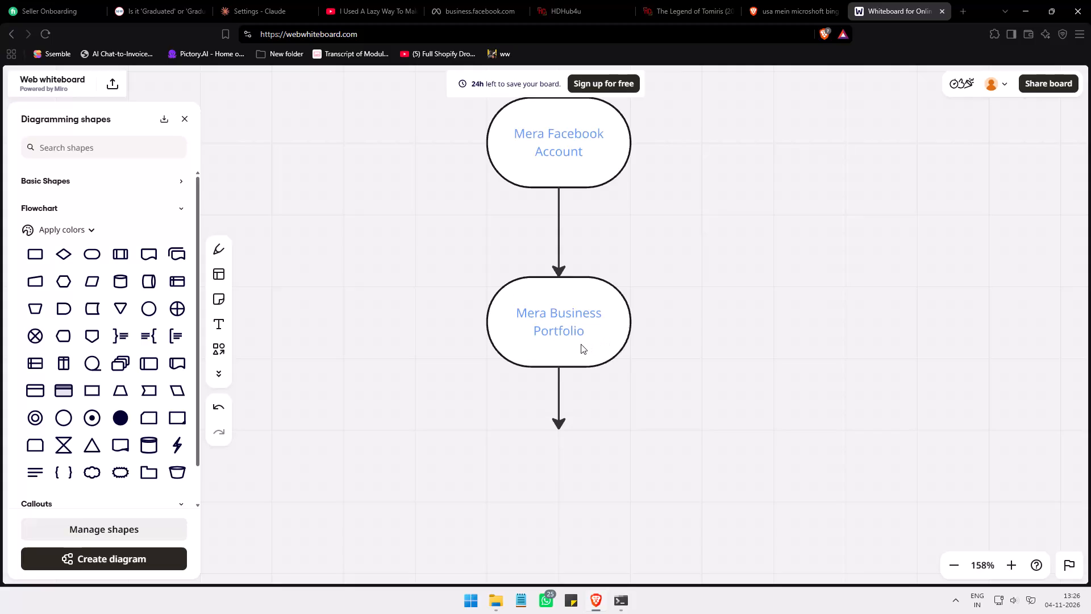
Delete the Mera Business Portfolio and Mera Facebook Account shapes to clear the board for a fresh flowchart.
click(581, 344)
click(688, 229)
click(518, 143)
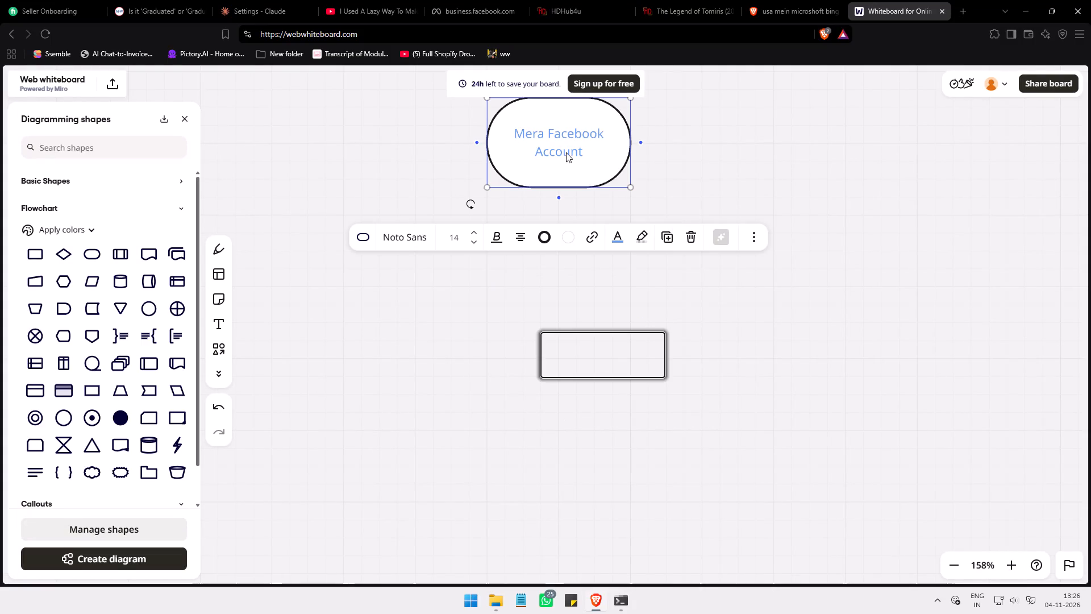
click(688, 240)
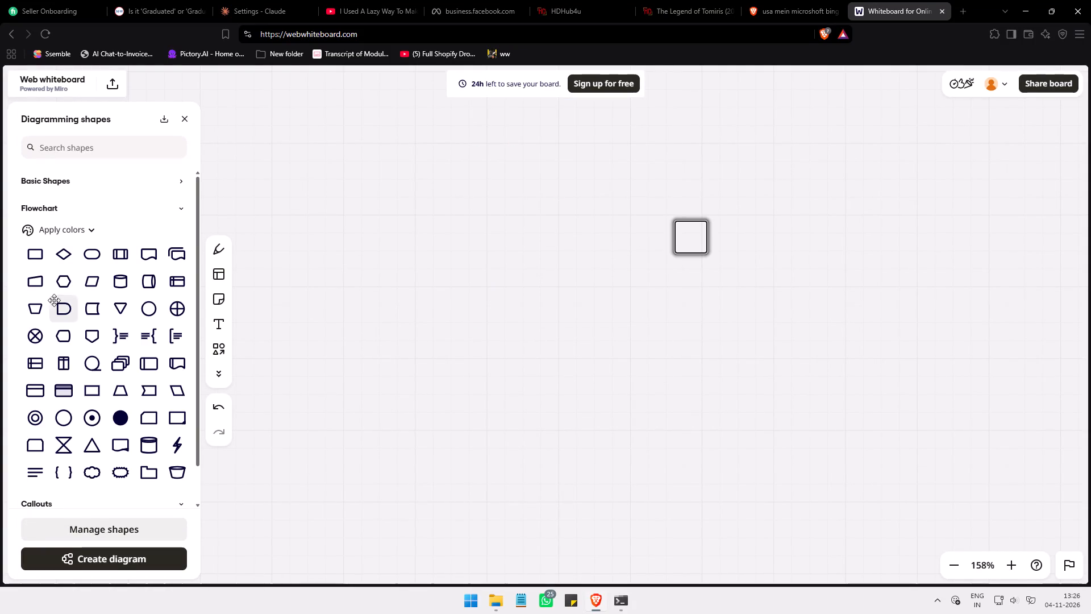
Add a flowchart Process rectangle to the empty board and replace its text with "Facebook account".
click(40, 255)
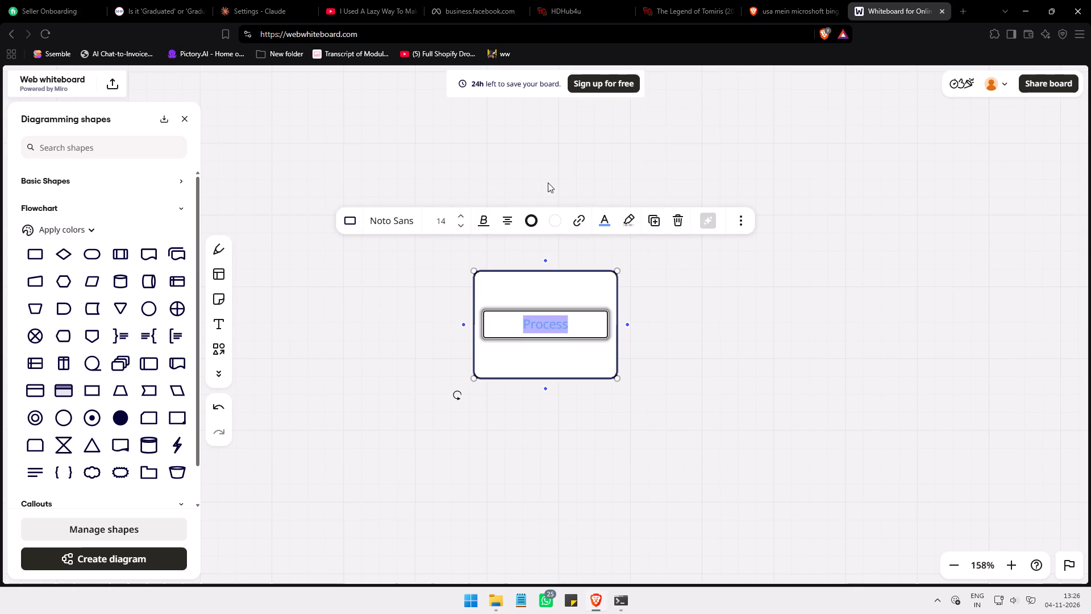
click(551, 292)
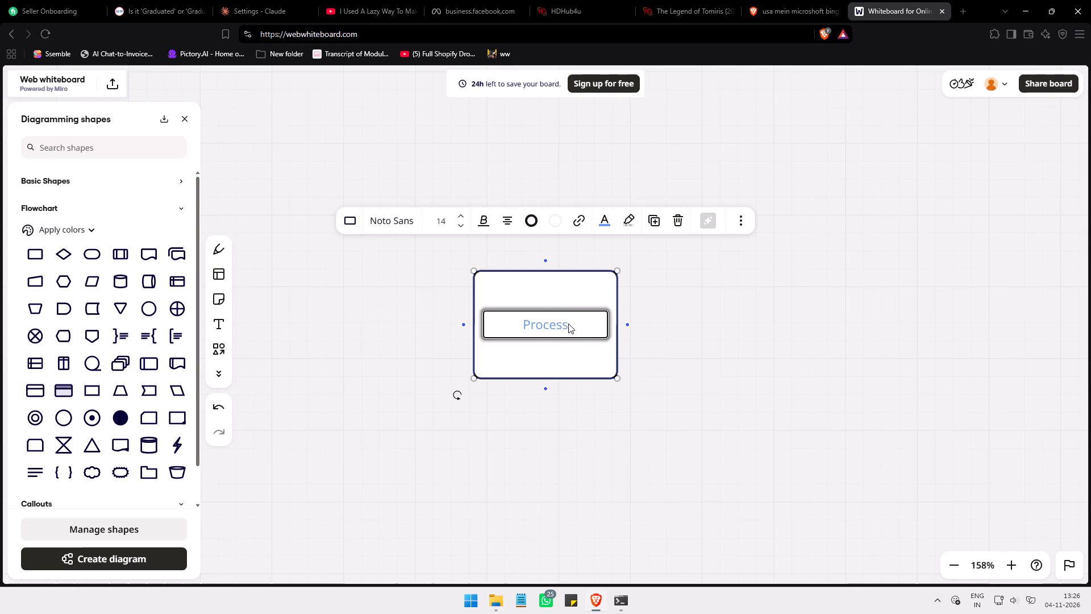
click(568, 323)
drag(577, 325, 505, 320)
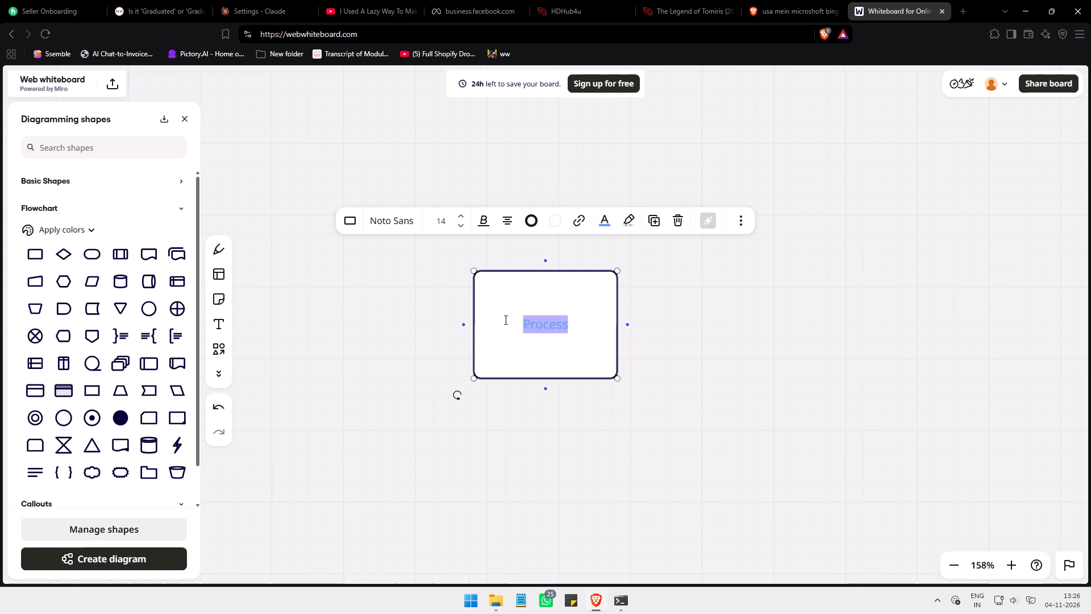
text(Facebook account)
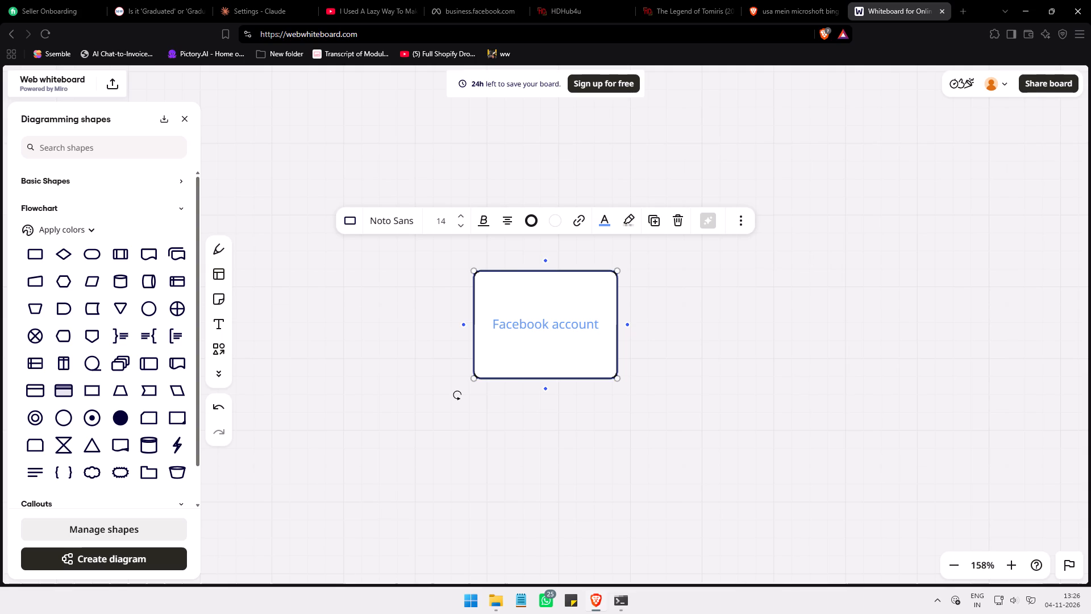
click(632, 441)
scroll(628, 440, up, 1)
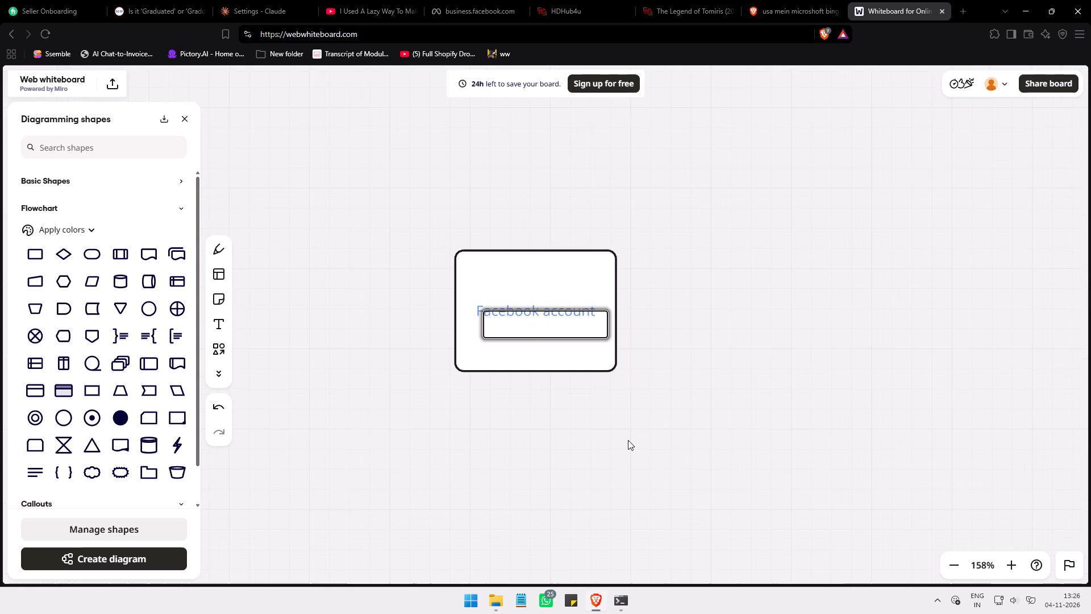
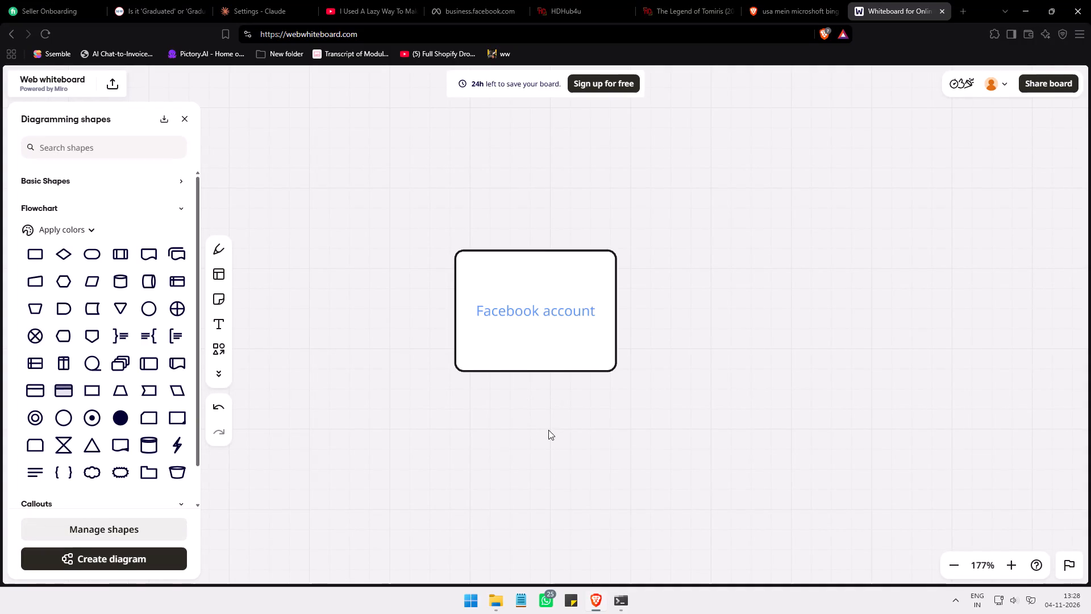
Flatten the Facebook account rectangle to less than half its height by raising its bottom edge, keeping the width.
click(550, 368)
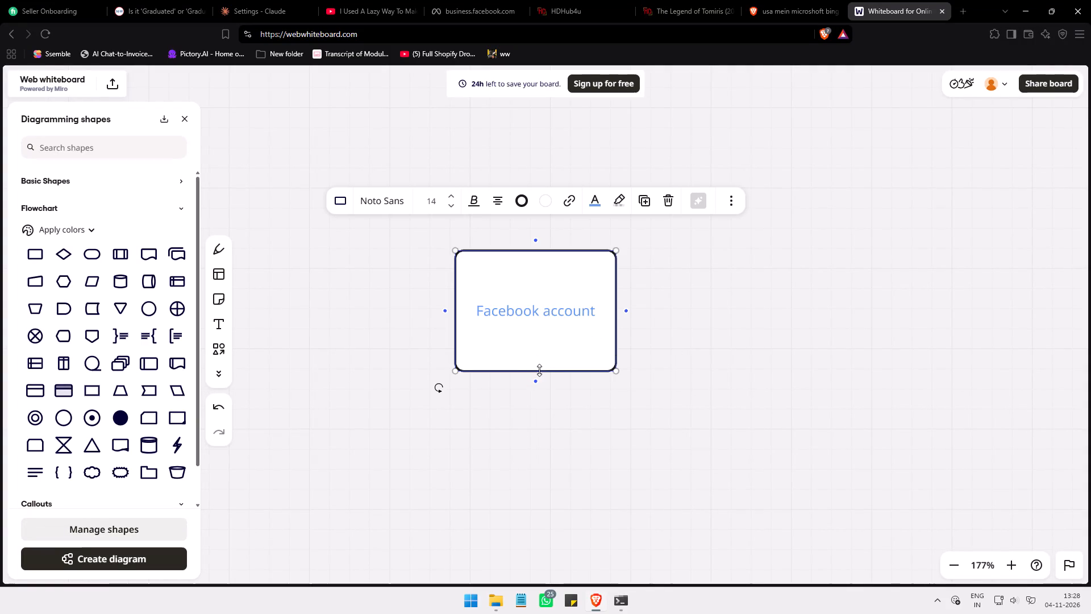
drag(536, 370, 526, 302)
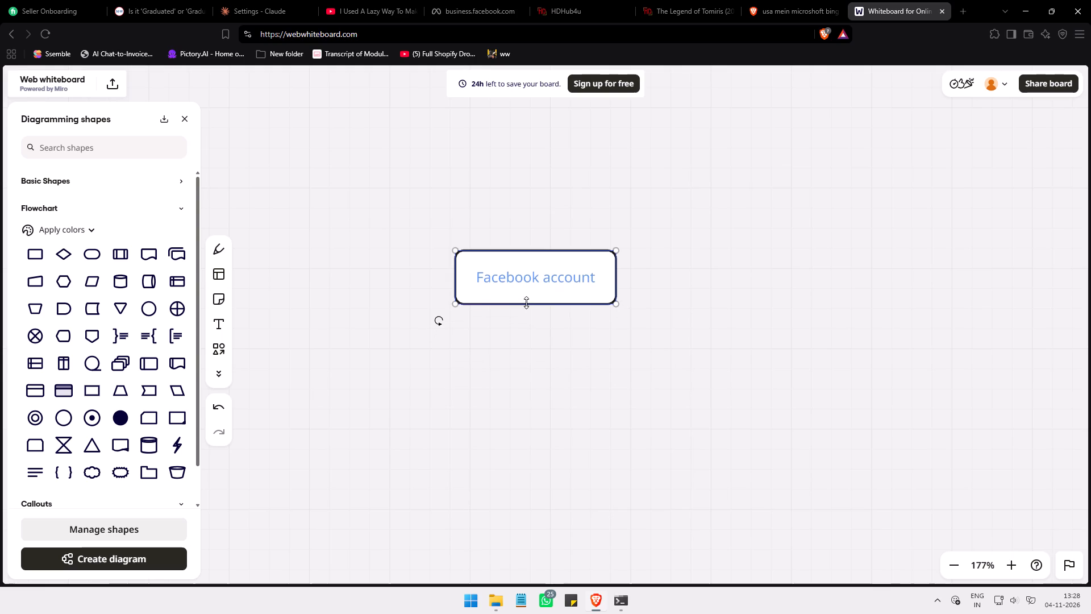
drag(526, 302, 534, 300)
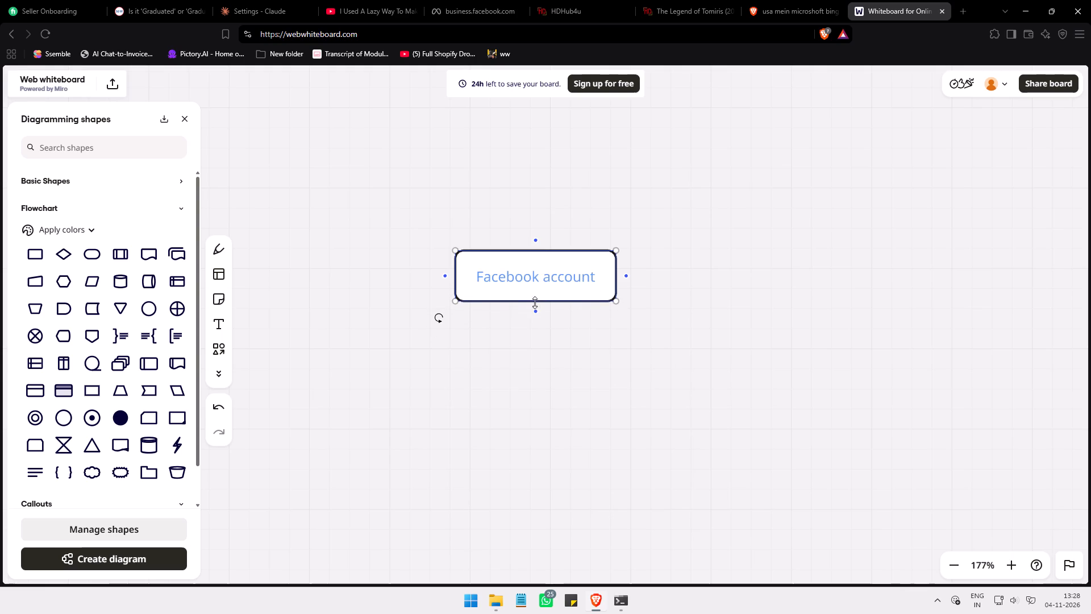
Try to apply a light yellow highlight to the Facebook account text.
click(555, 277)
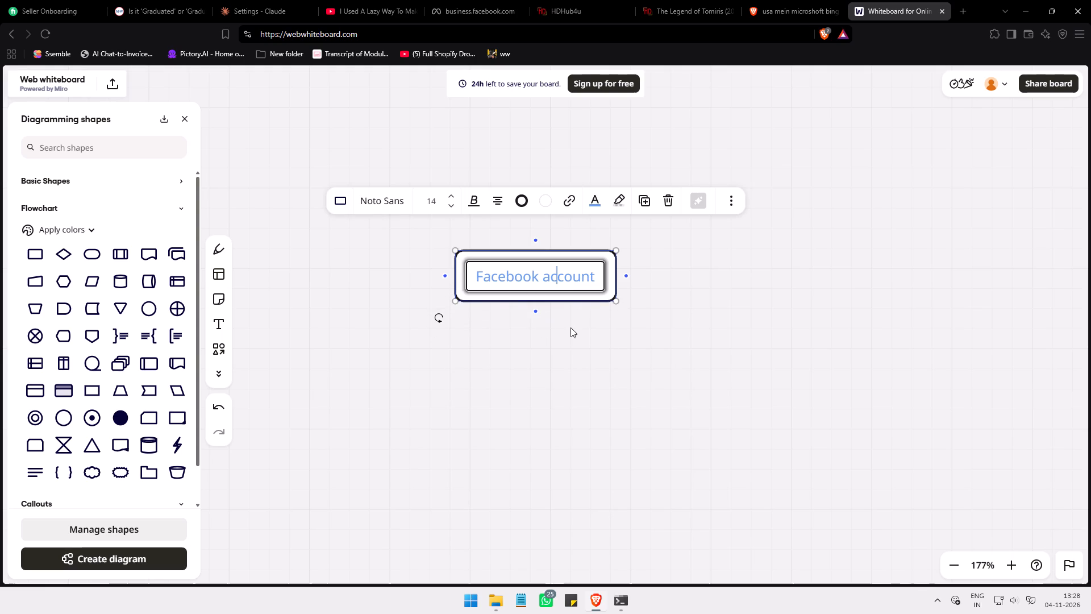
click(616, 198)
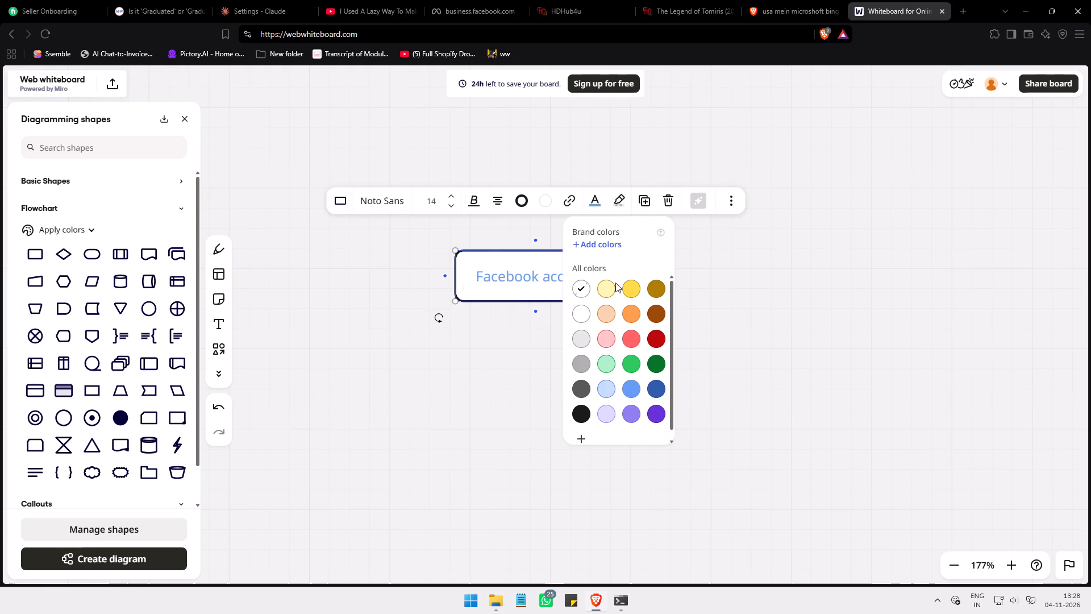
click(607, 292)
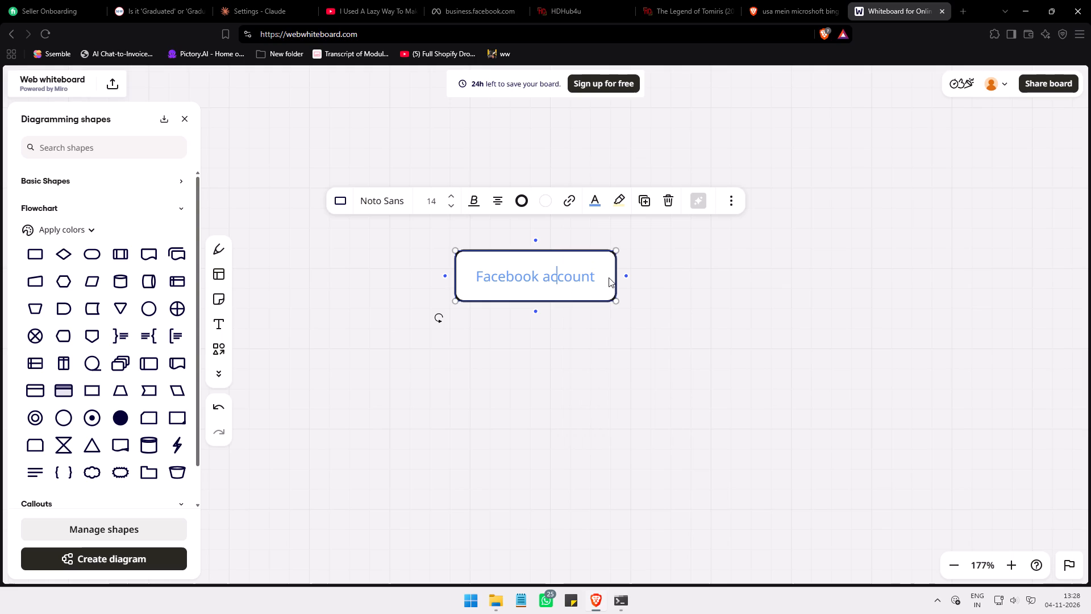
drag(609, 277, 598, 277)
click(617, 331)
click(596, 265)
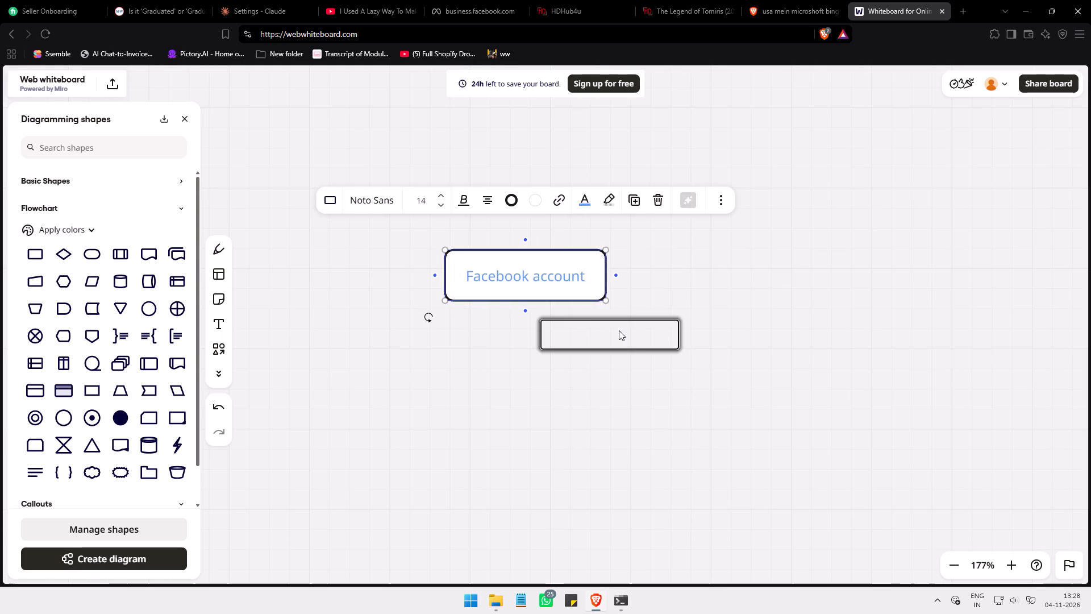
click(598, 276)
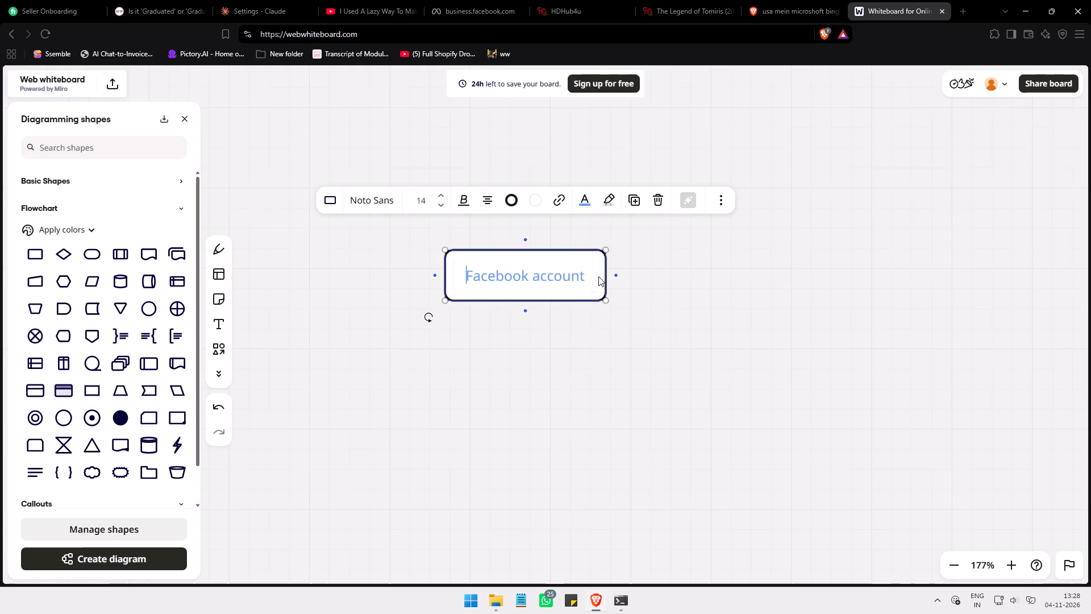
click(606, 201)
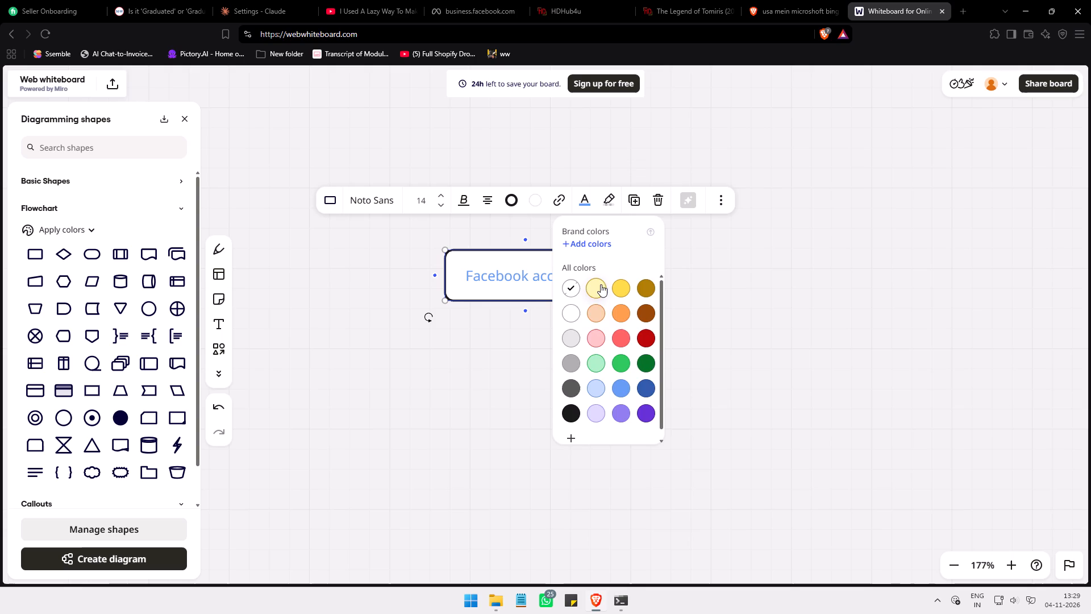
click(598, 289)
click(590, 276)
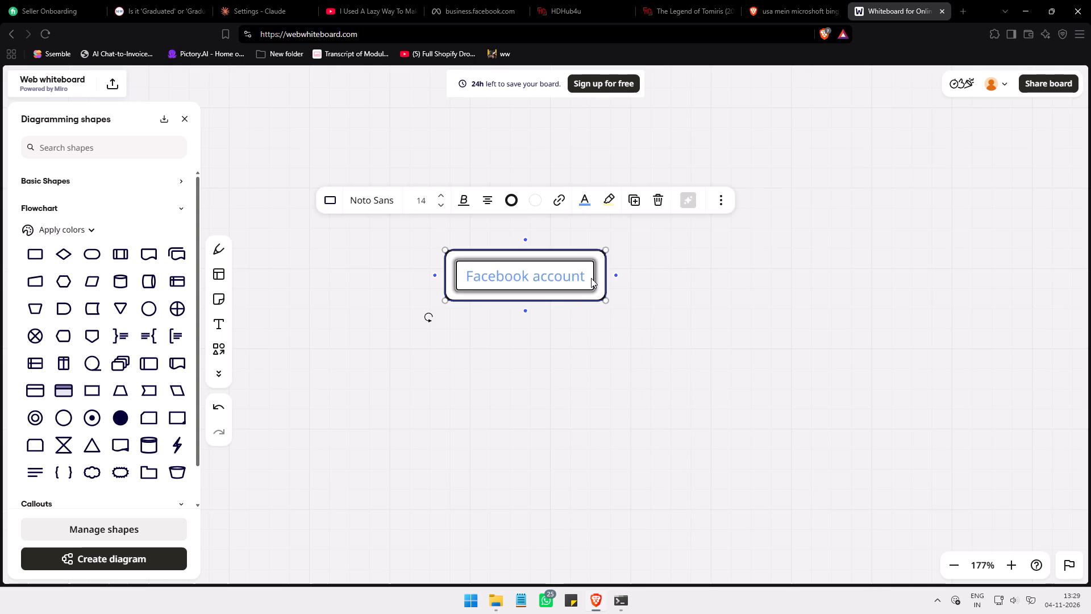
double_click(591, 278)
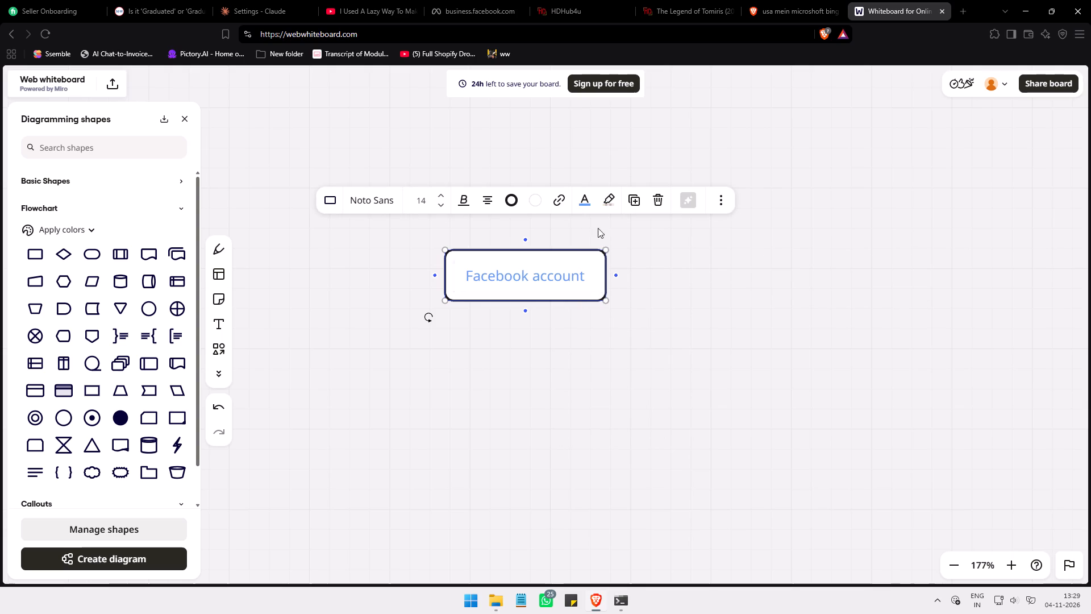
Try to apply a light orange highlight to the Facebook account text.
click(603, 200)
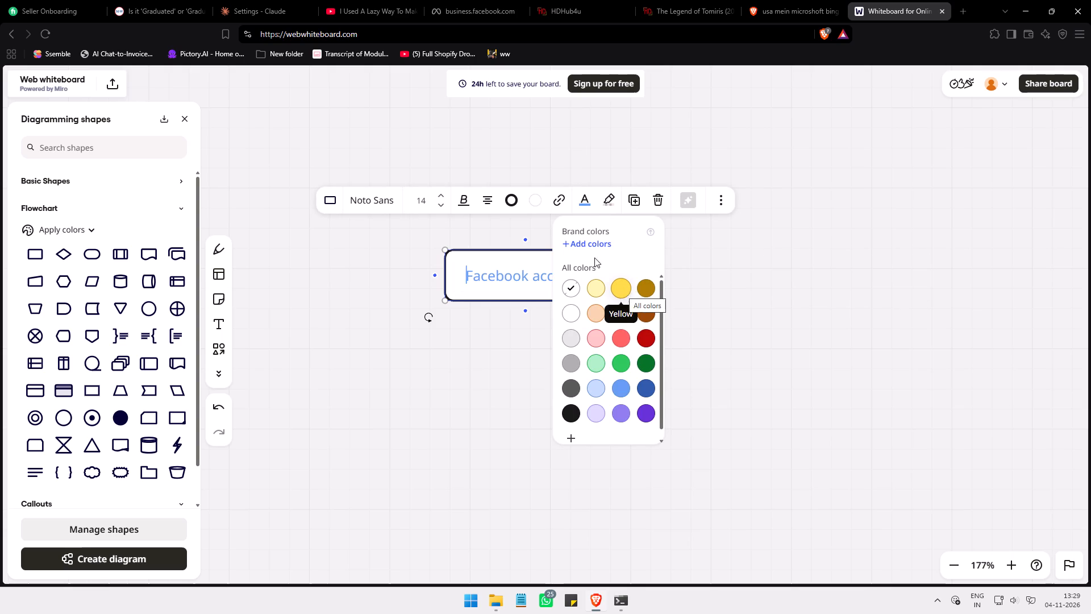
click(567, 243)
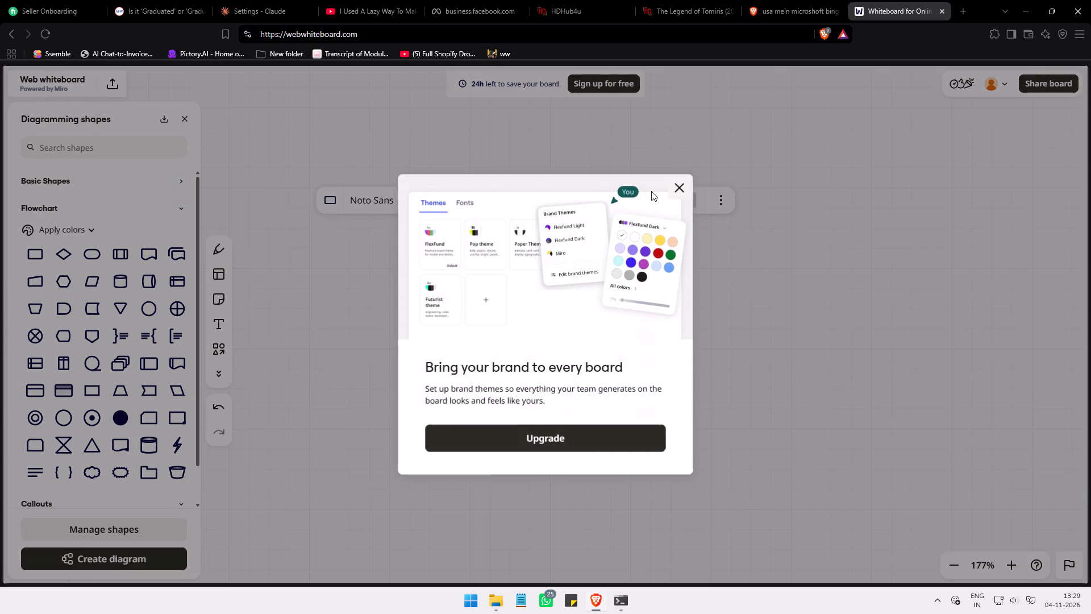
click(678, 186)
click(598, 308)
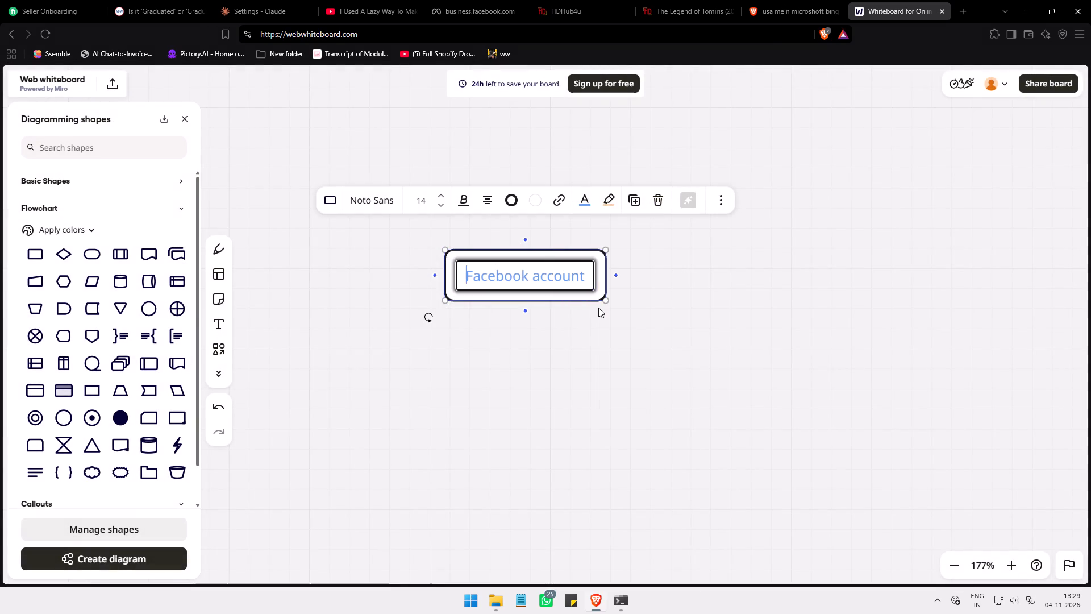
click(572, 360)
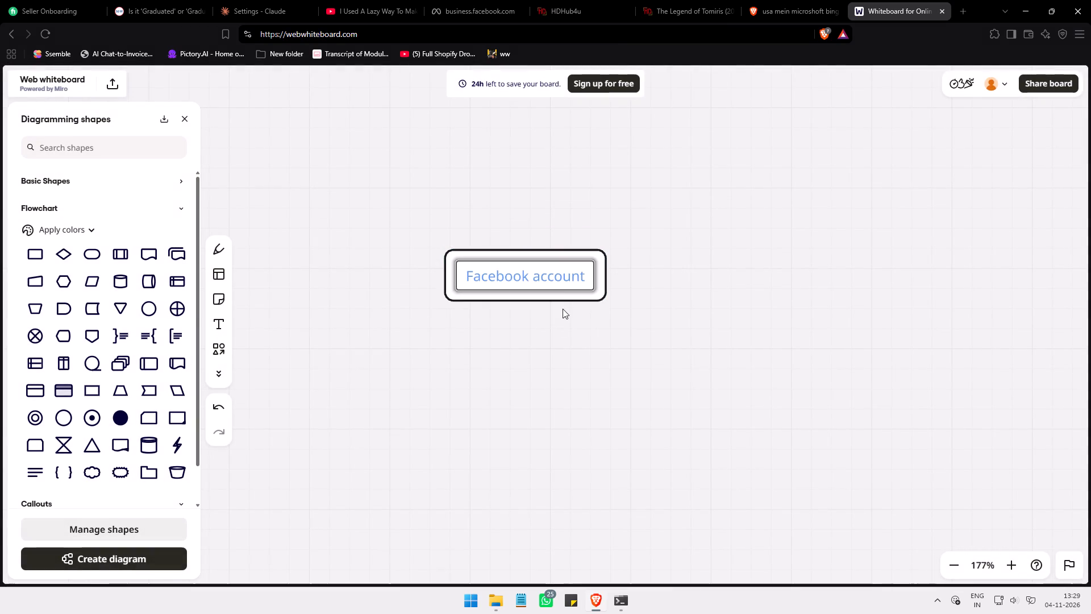
Add a matching rectangle directly below the Facebook account box, linked to it by a downward arrow.
click(561, 297)
click(522, 309)
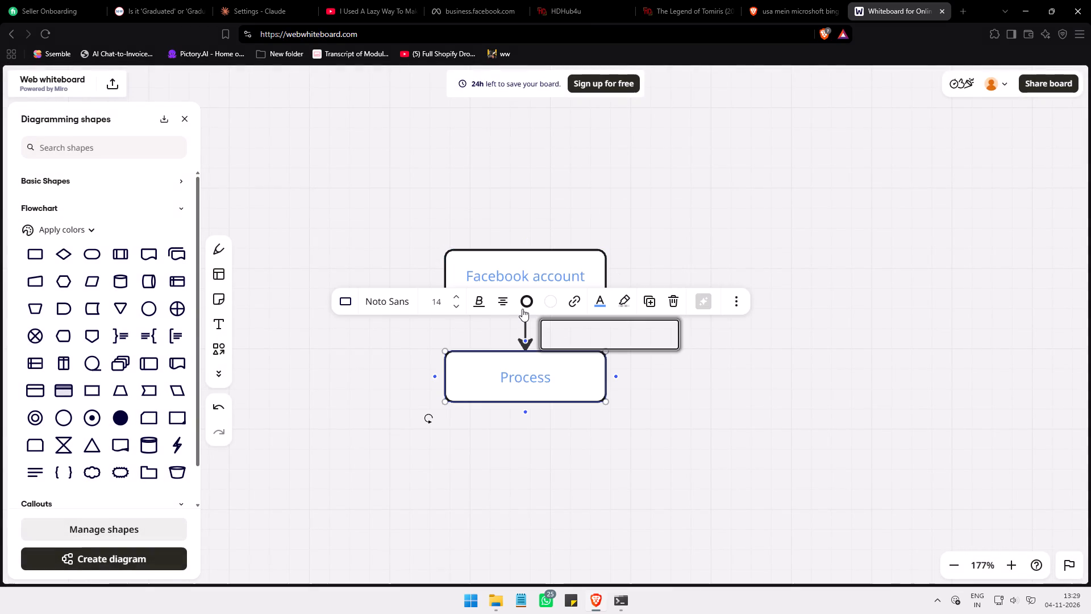
click(659, 405)
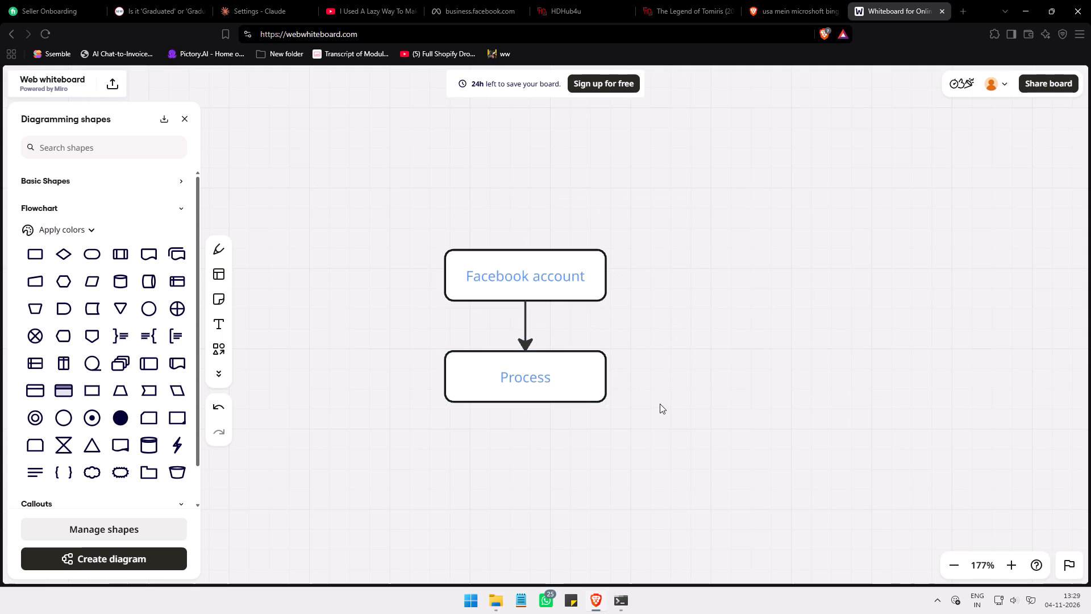
Replace the Process label in the rectangle below Facebook account with "F Create Page".
click(560, 380)
double_click(536, 378)
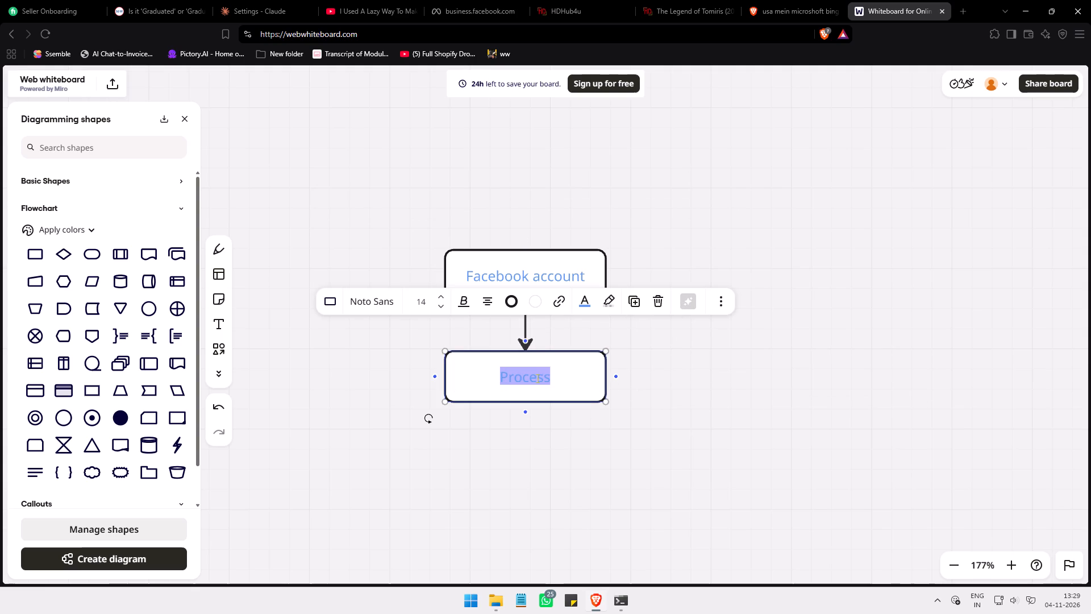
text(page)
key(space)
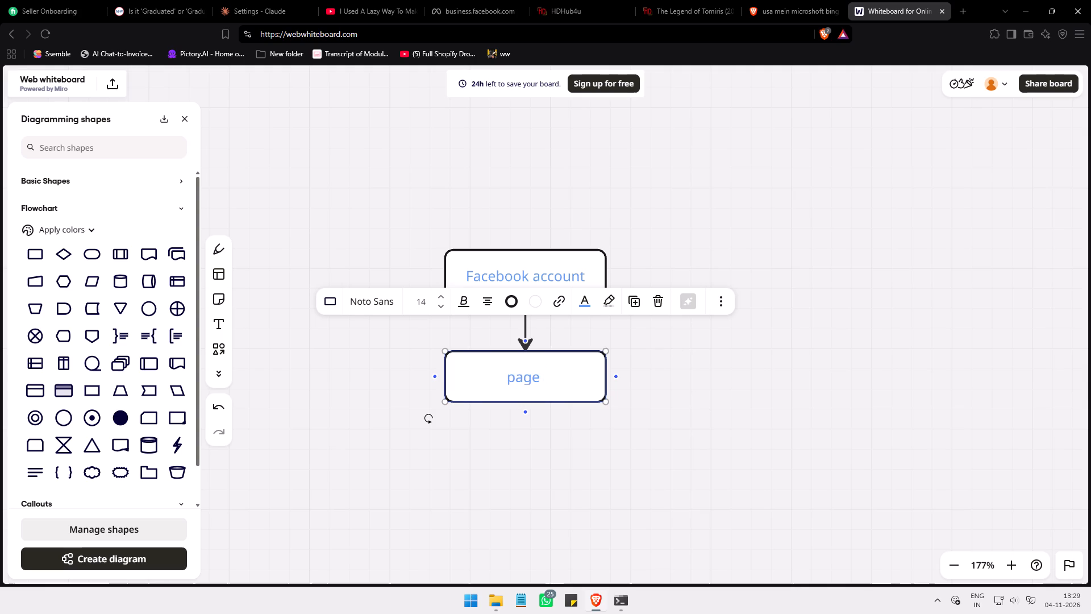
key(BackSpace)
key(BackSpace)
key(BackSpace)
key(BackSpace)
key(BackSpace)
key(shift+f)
Complete the label of the box below Facebook account as F Page, and place the text cursor before Page.
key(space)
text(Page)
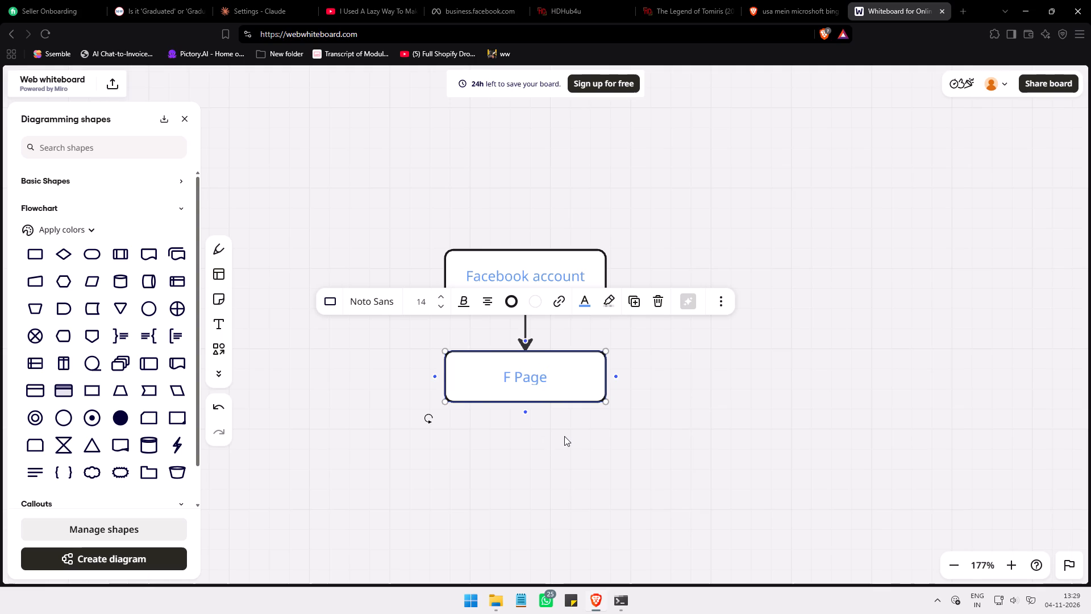
click(517, 375)
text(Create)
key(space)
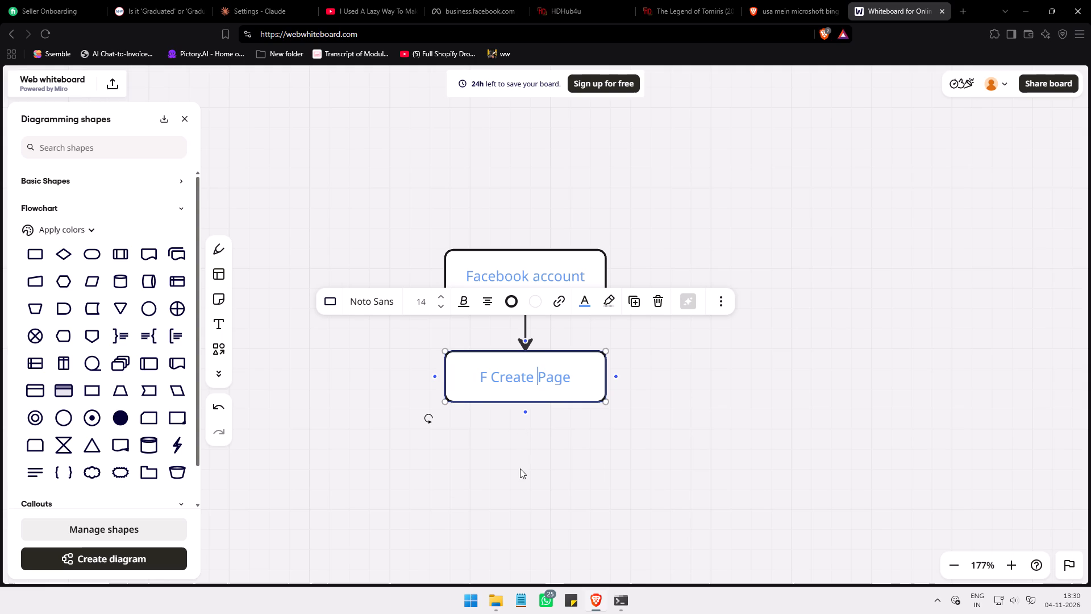
Add another linked rectangle directly below the F Create Page box.
click(525, 411)
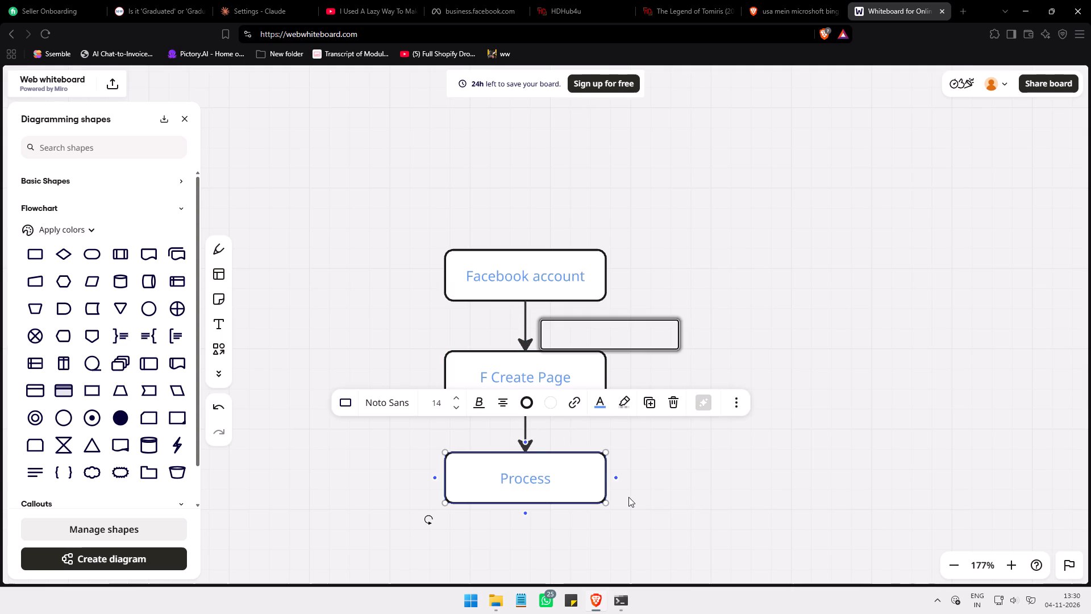
Open the label of the bottom rectangle for editing with its whole Process text selected.
scroll(628, 497, down, 1)
scroll(628, 497, up, 2)
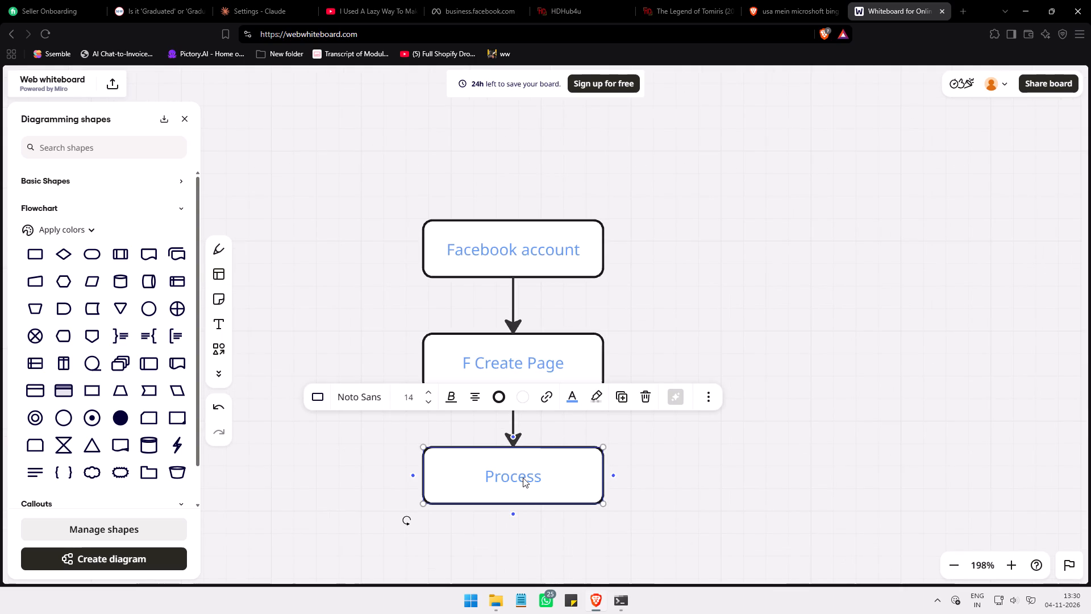
click(554, 476)
drag(548, 478, 484, 478)
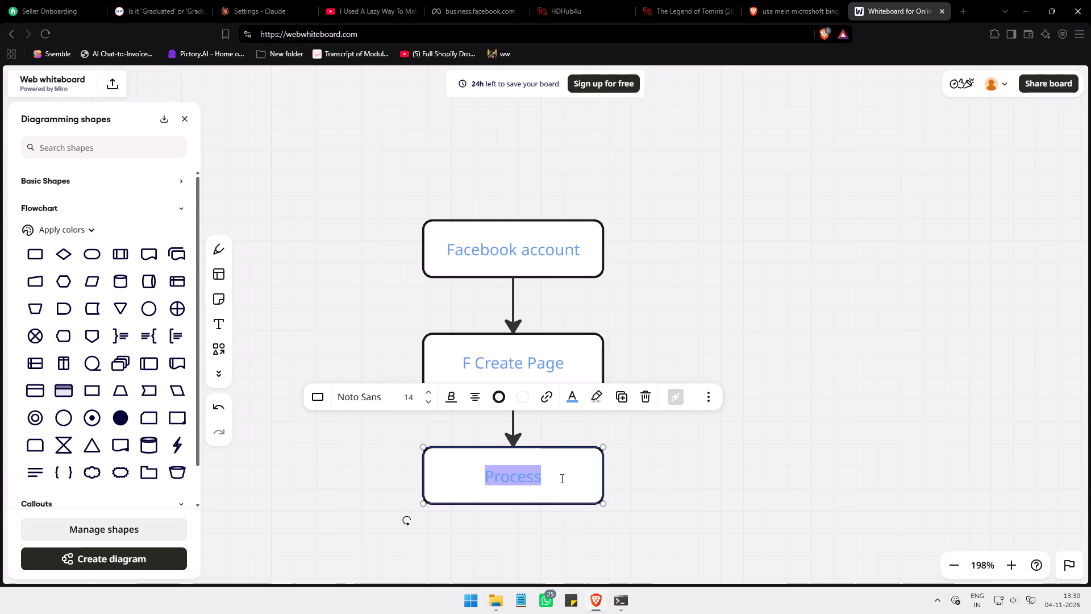
Label the third box, below the F Create Page box, as Meta Business Portfolio.
text(MET)
key(shift+BackSpace)
key(shift+BackSpace)
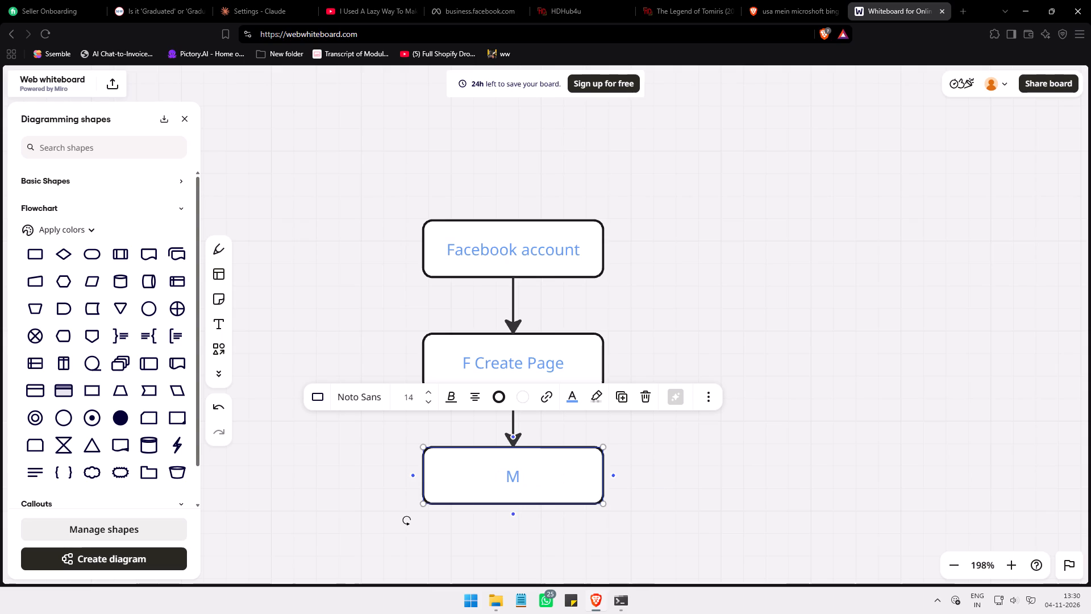
text(eta)
key(space)
text(BUs)
key(BackSpace)
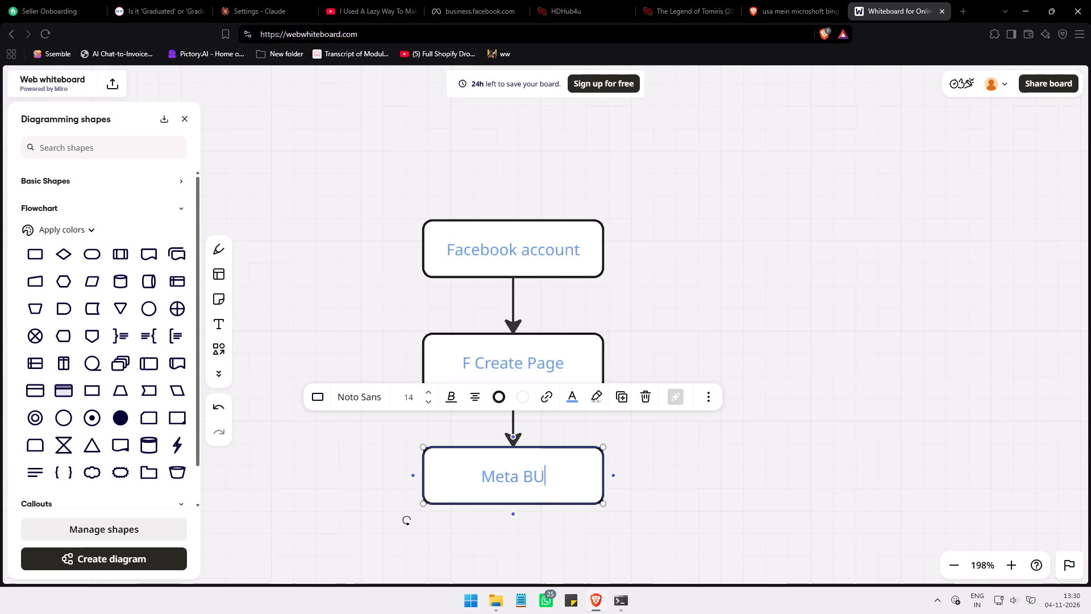
key(BackSpace)
text(usin)
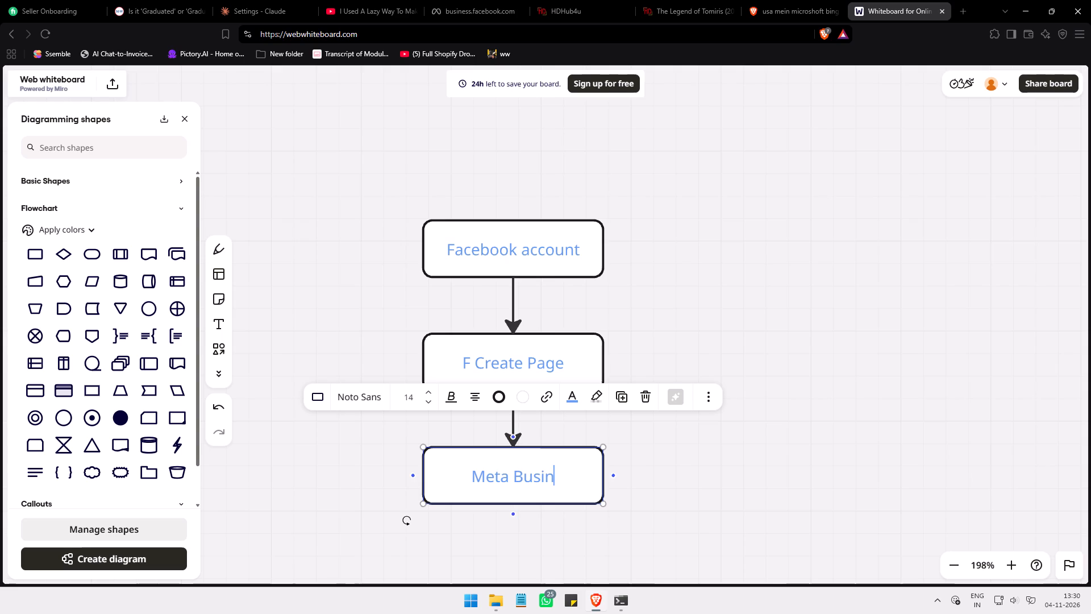
text(ess)
key(space)
text(Portfolio)
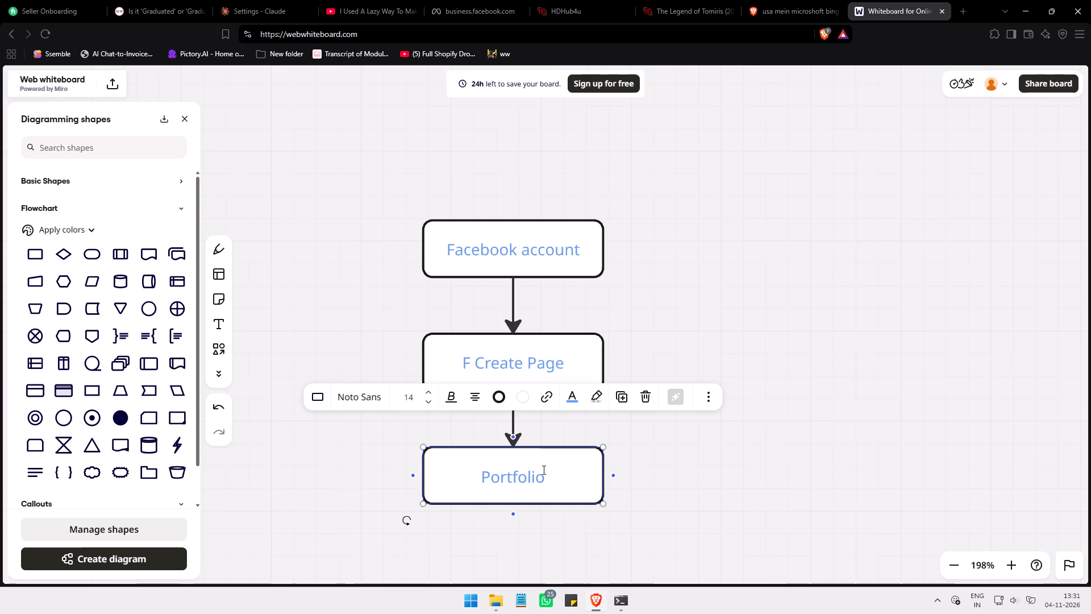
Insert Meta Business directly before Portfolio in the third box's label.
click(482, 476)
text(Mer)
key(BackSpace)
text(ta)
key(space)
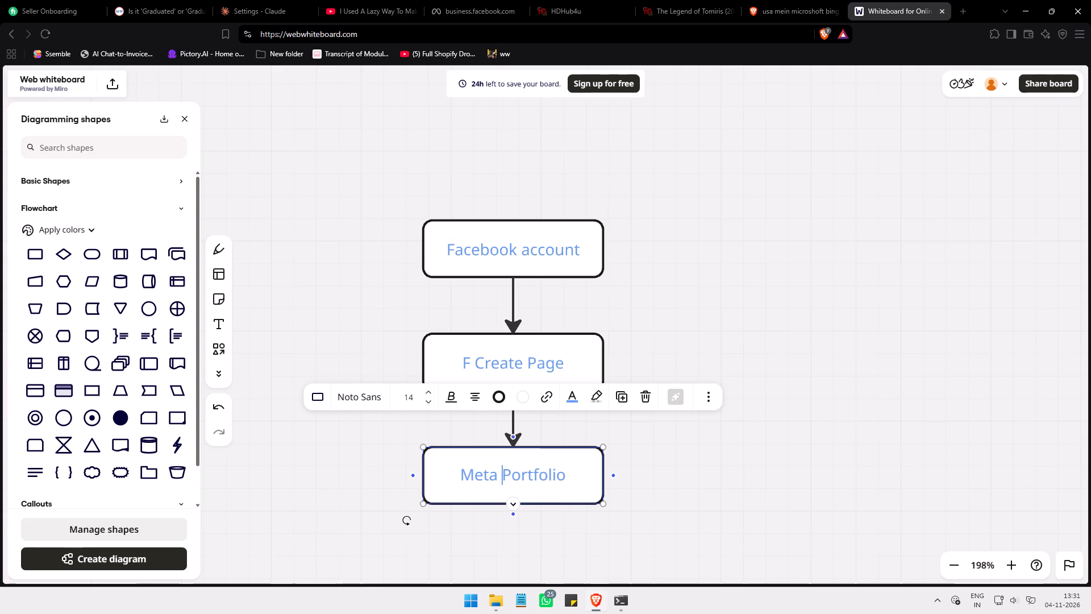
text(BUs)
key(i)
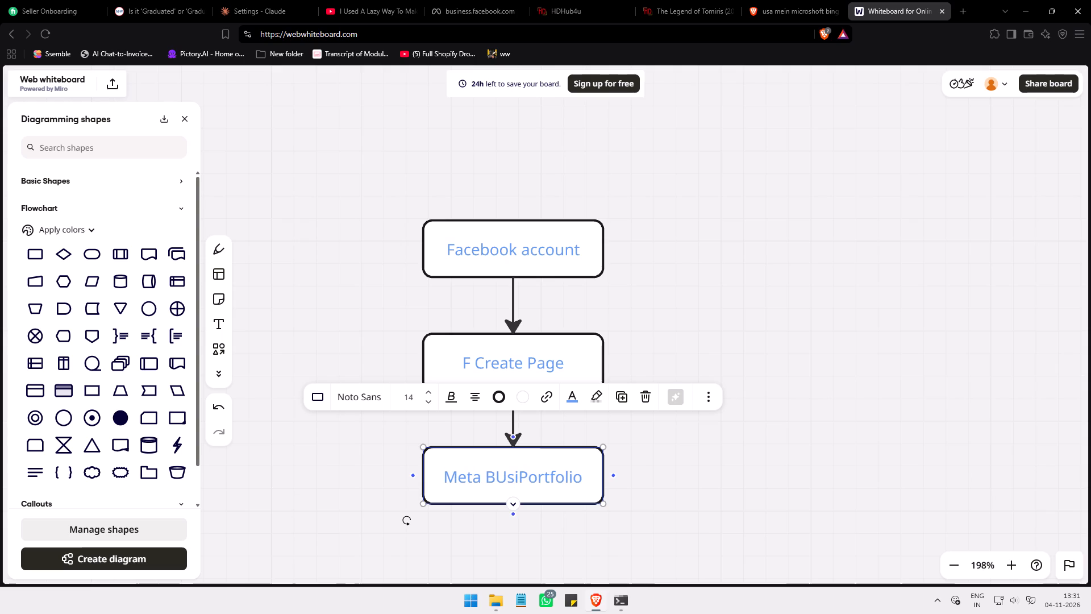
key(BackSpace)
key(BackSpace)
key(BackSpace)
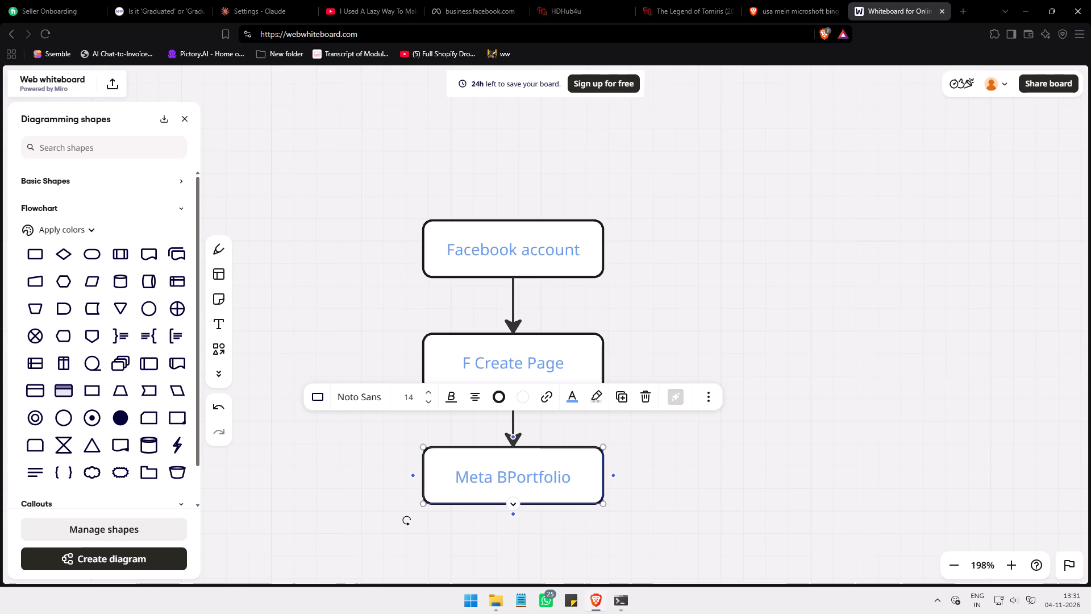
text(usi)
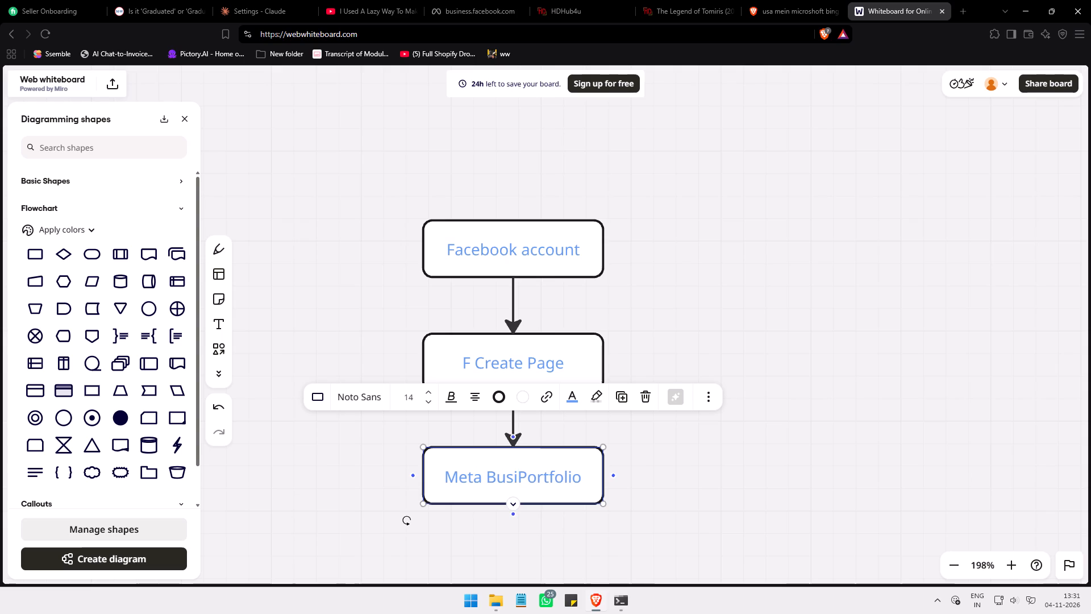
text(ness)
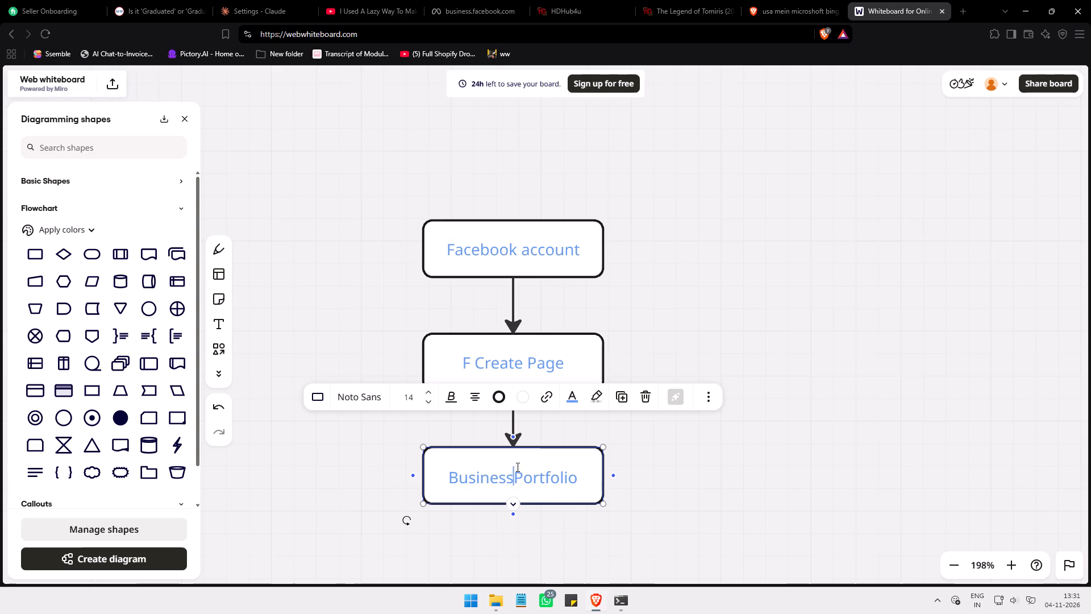
Enlarge the third box downward to fit its label, remove the duplicated Meta Business text, and trim the box's height.
drag(511, 502, 511, 549)
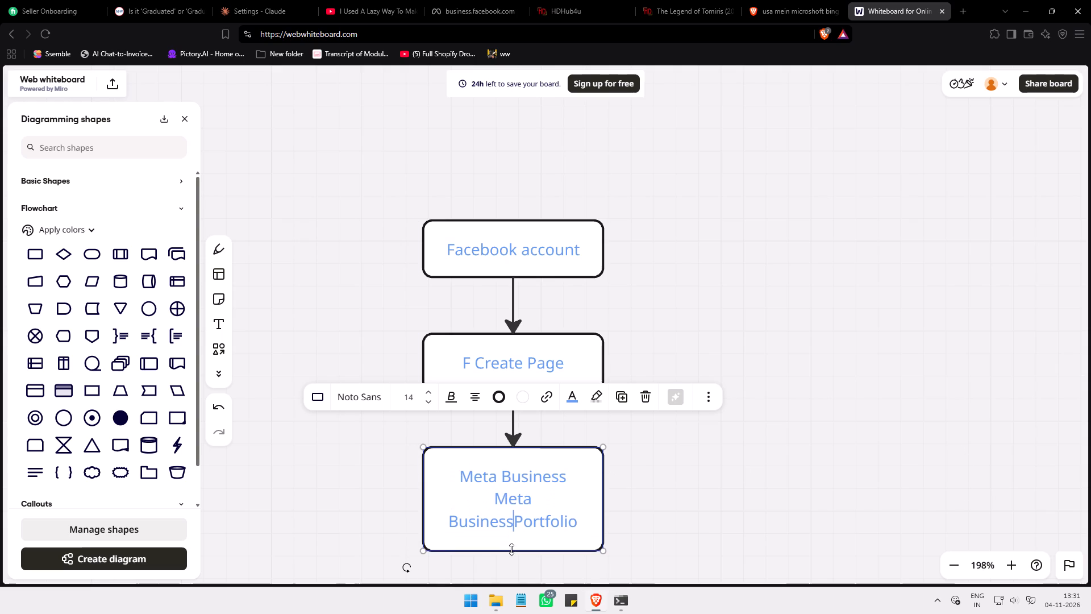
drag(511, 549, 512, 551)
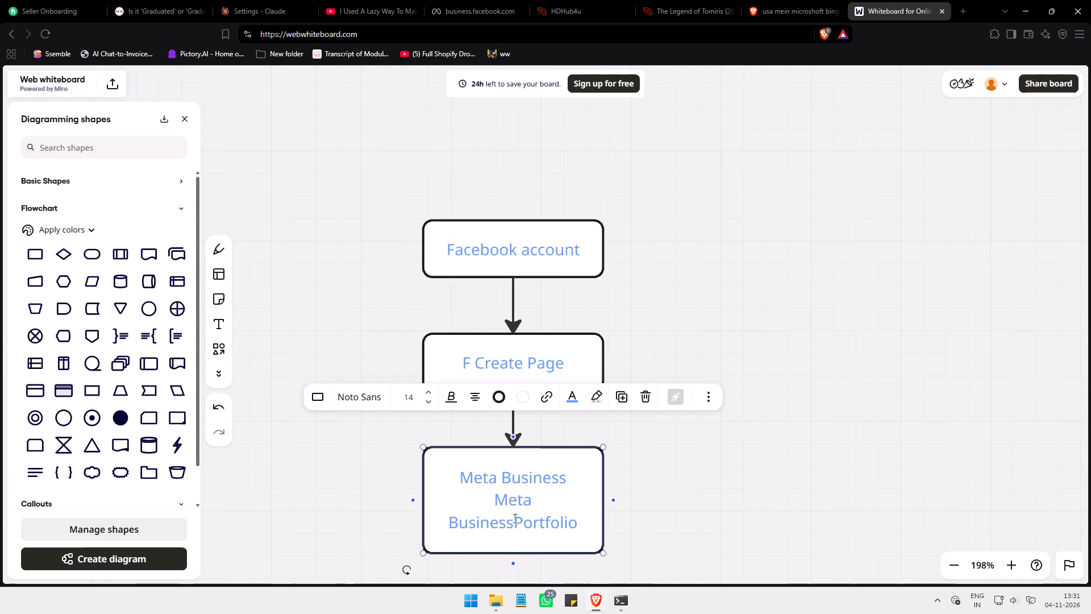
drag(512, 522, 454, 504)
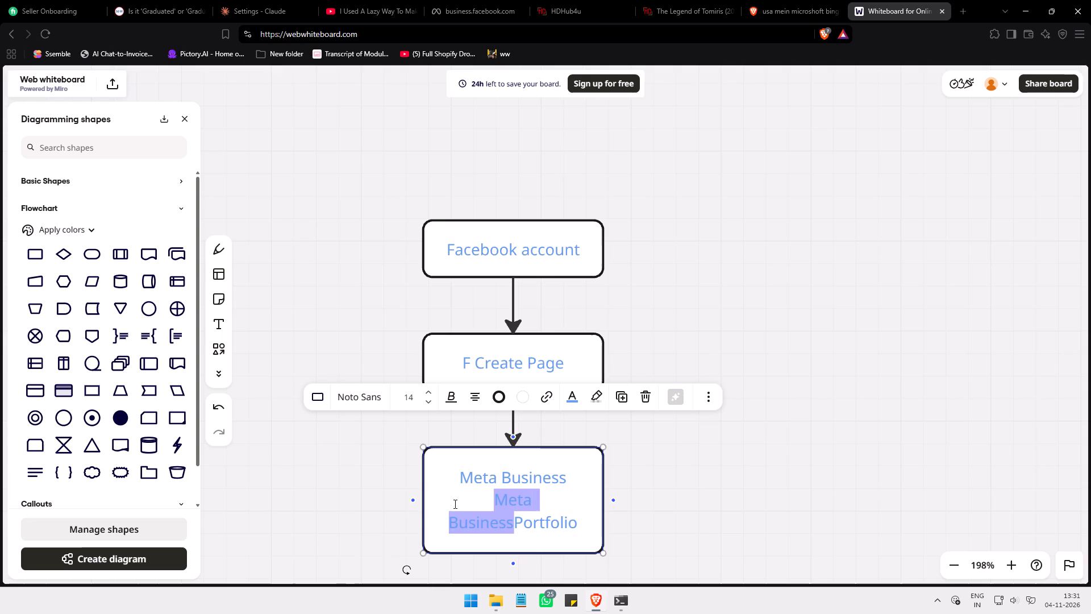
key(BackSpace)
drag(513, 552, 510, 540)
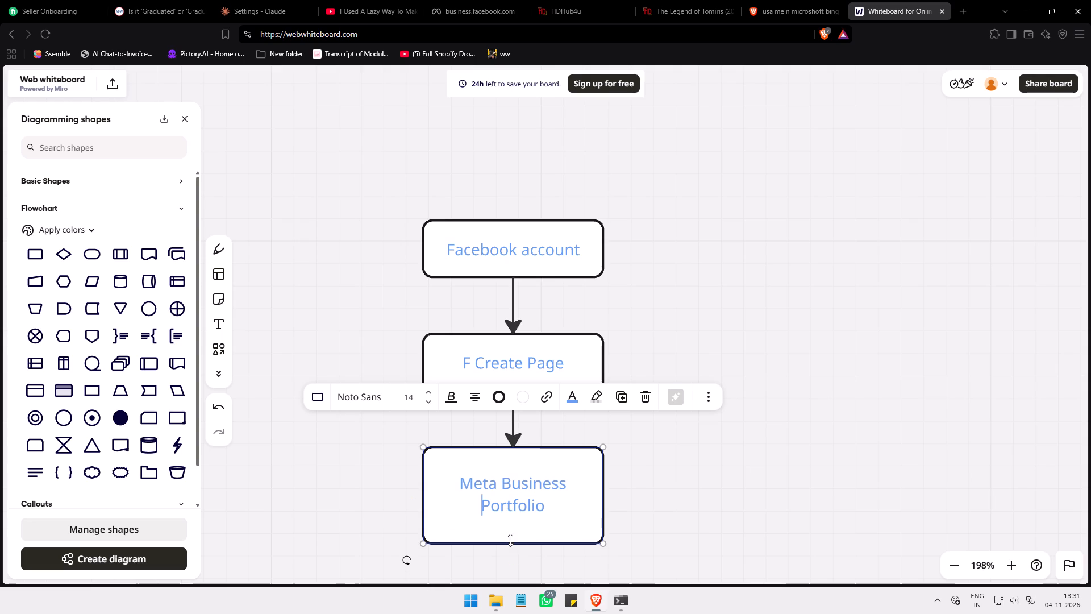
Reduce the height of the Meta Business Portfolio box to fit snugly around its two-line label.
drag(510, 540, 512, 519)
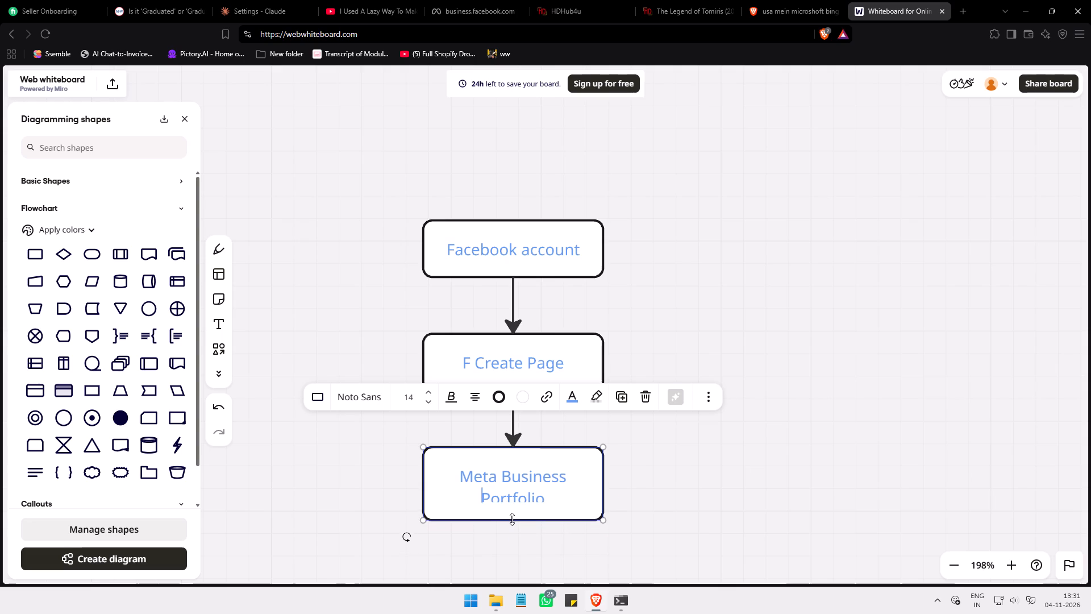
drag(512, 519, 515, 526)
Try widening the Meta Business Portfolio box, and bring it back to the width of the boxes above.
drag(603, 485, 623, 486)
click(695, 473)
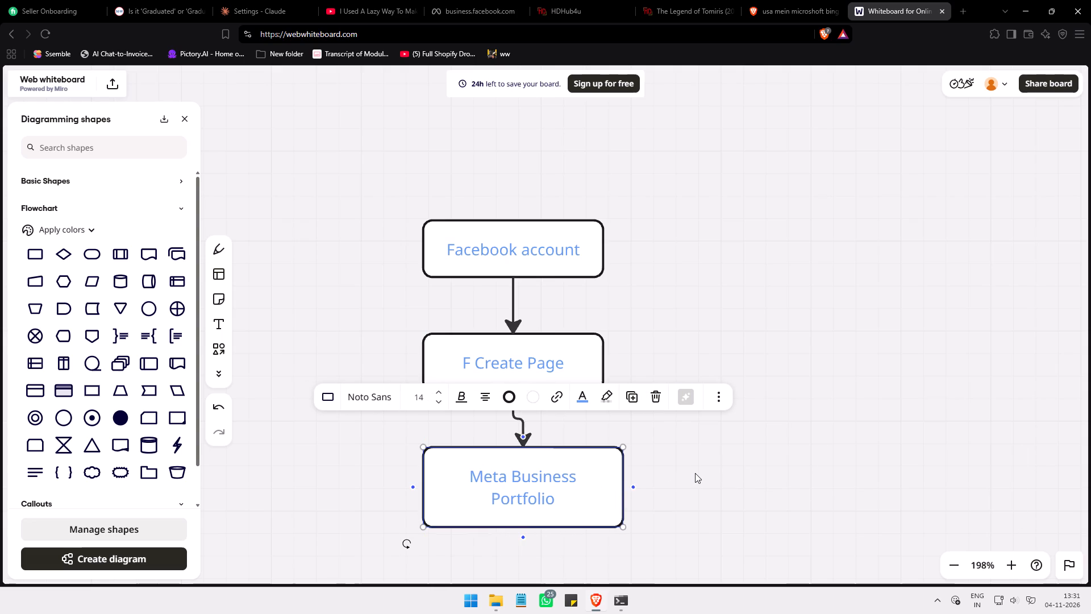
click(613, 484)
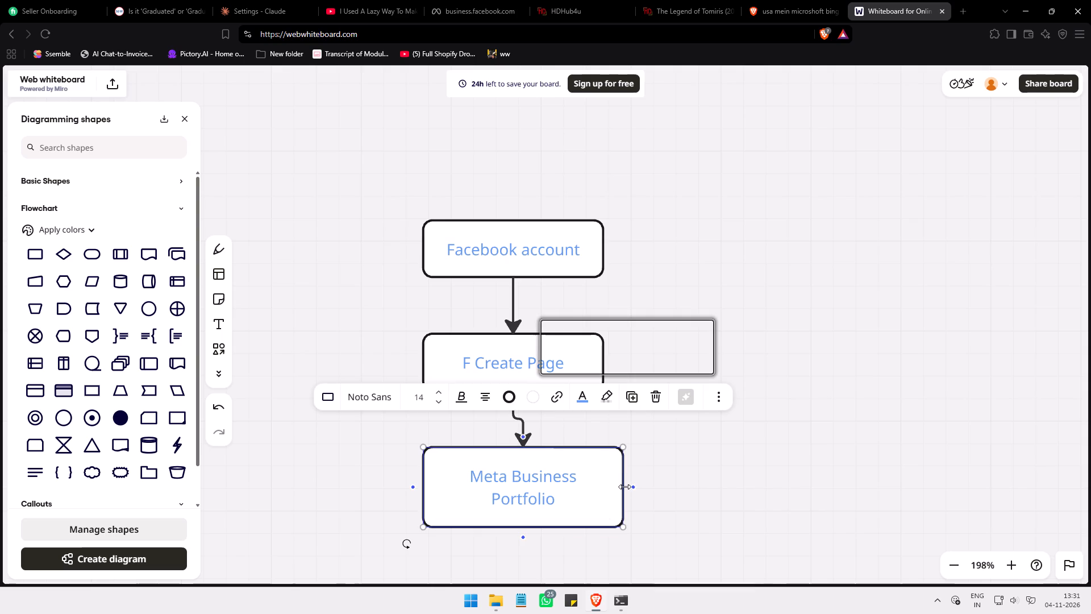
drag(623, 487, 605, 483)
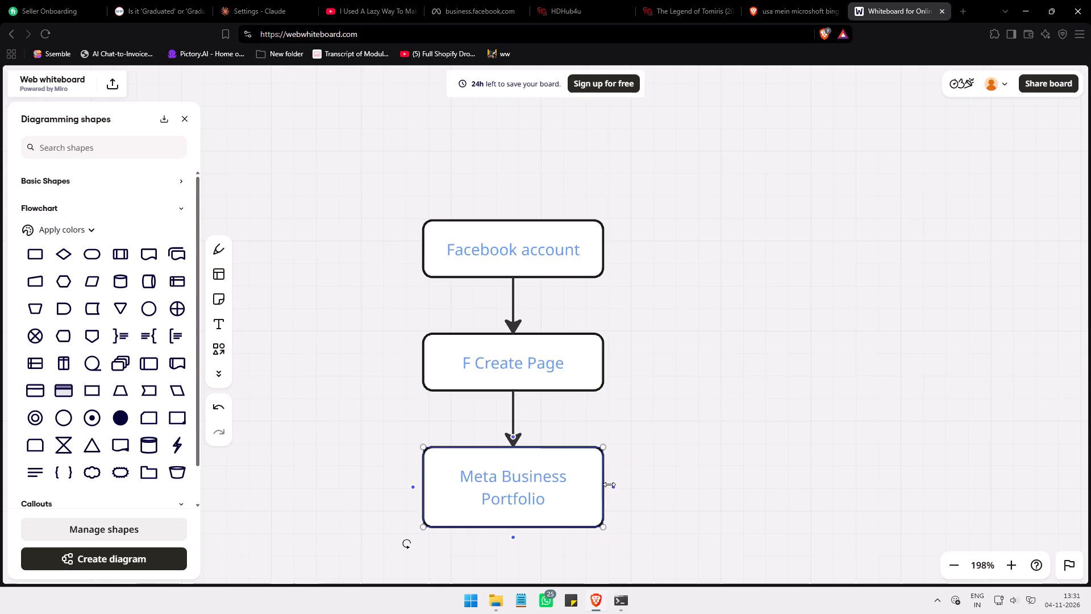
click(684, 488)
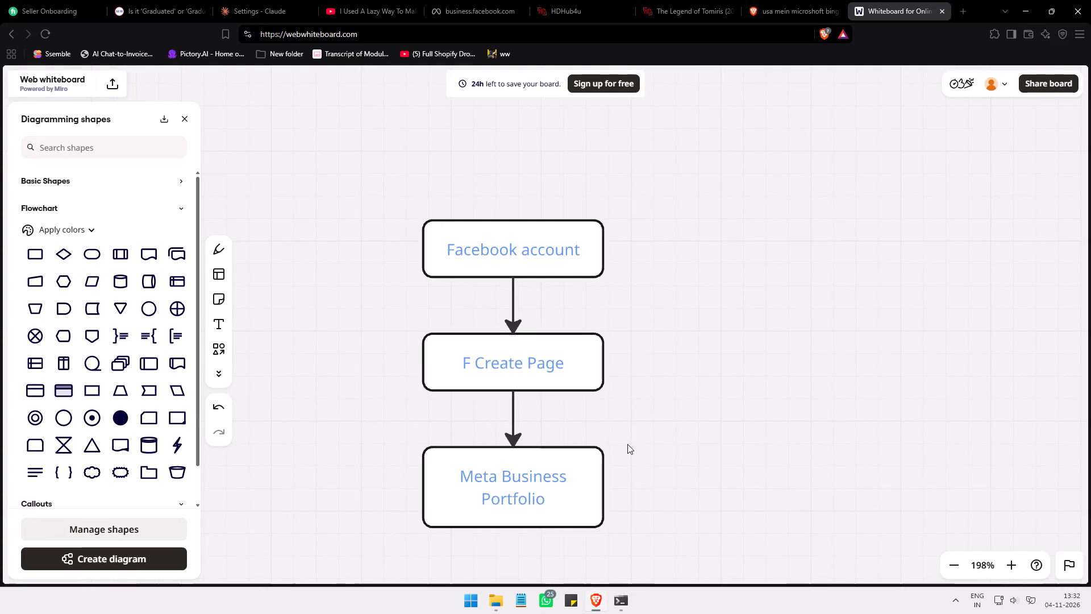
Select the Meta Business Portfolio box to start adding a connected box on its right side.
scroll(627, 444, down, 2)
scroll(627, 445, up, 3)
drag(670, 484, 656, 391)
right_drag(647, 438, 639, 363)
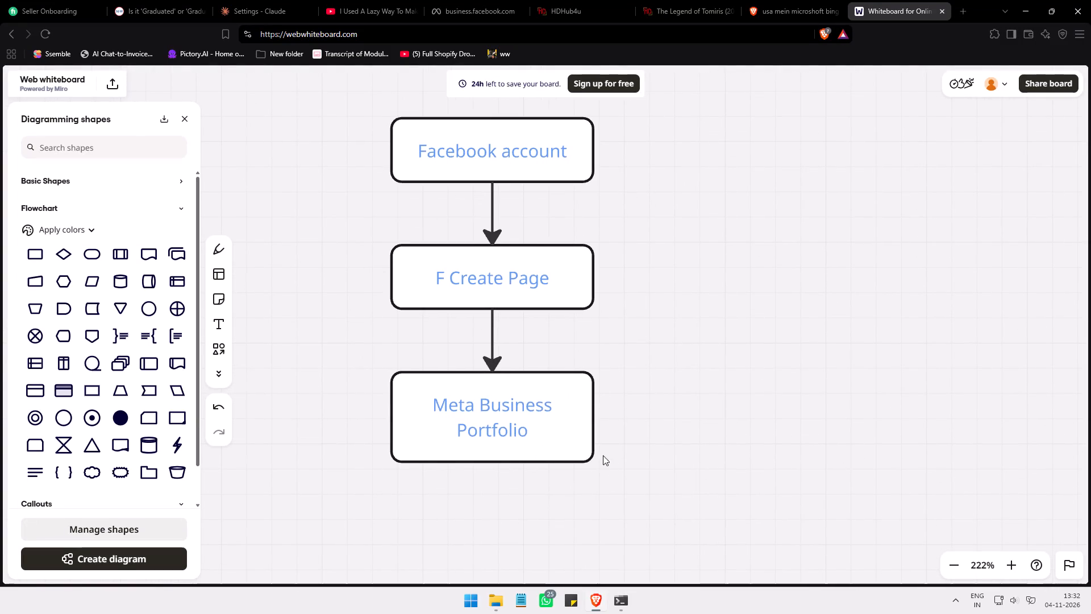
click(583, 421)
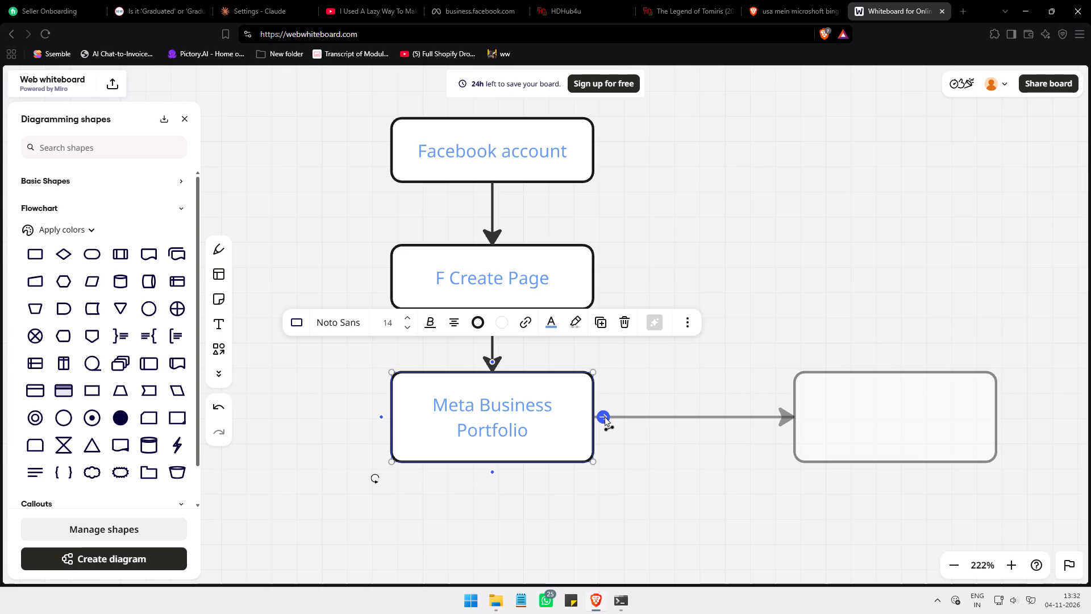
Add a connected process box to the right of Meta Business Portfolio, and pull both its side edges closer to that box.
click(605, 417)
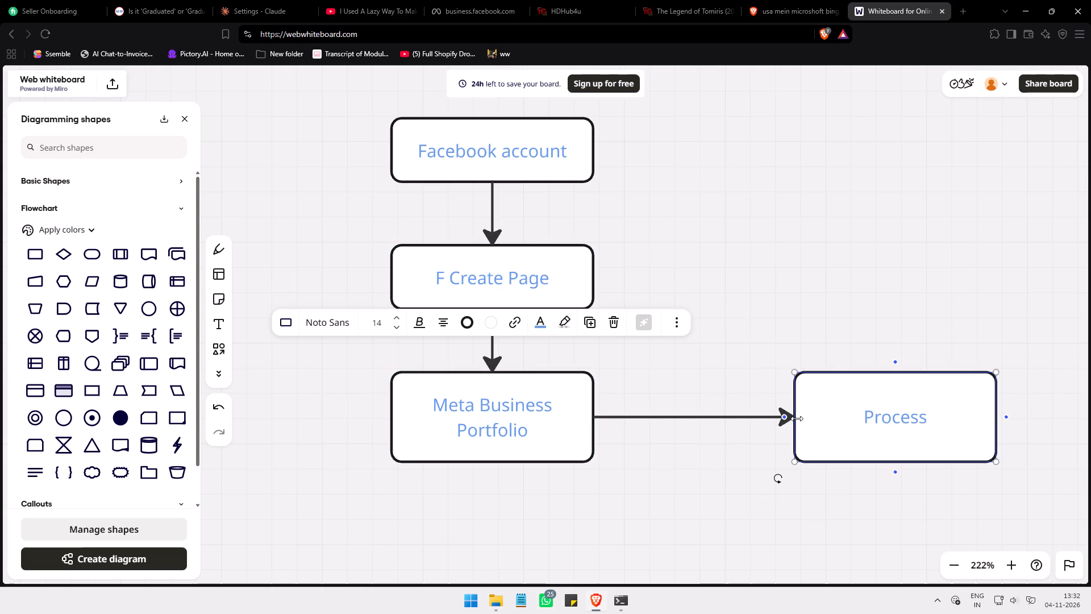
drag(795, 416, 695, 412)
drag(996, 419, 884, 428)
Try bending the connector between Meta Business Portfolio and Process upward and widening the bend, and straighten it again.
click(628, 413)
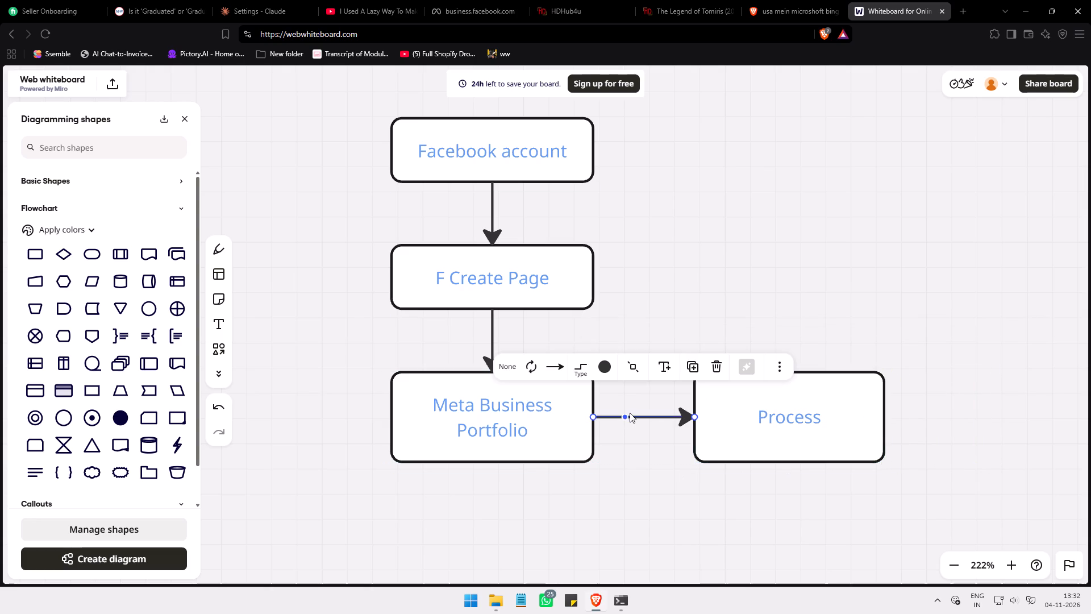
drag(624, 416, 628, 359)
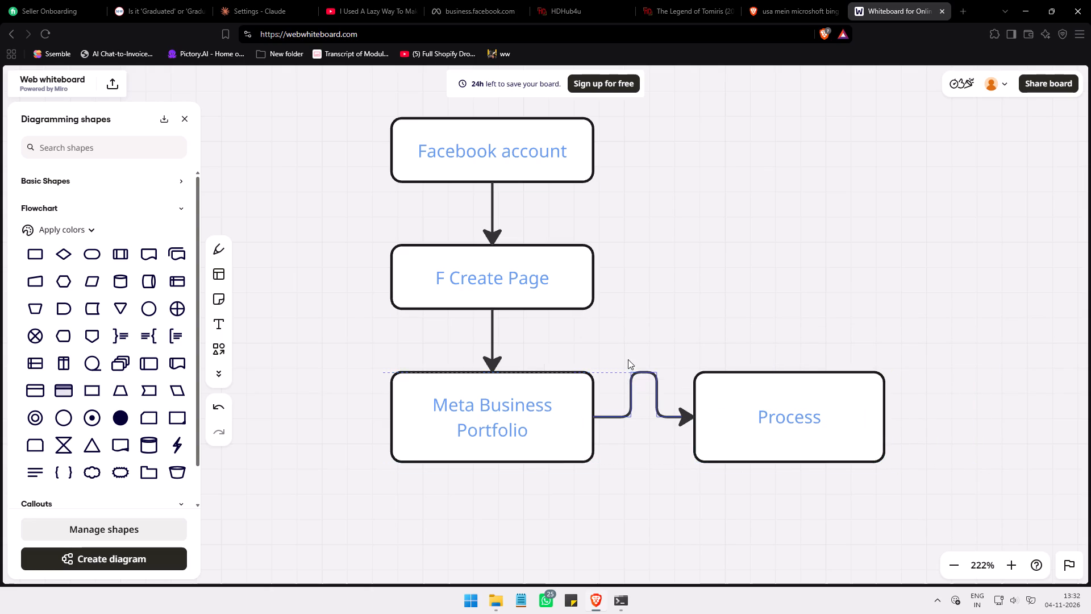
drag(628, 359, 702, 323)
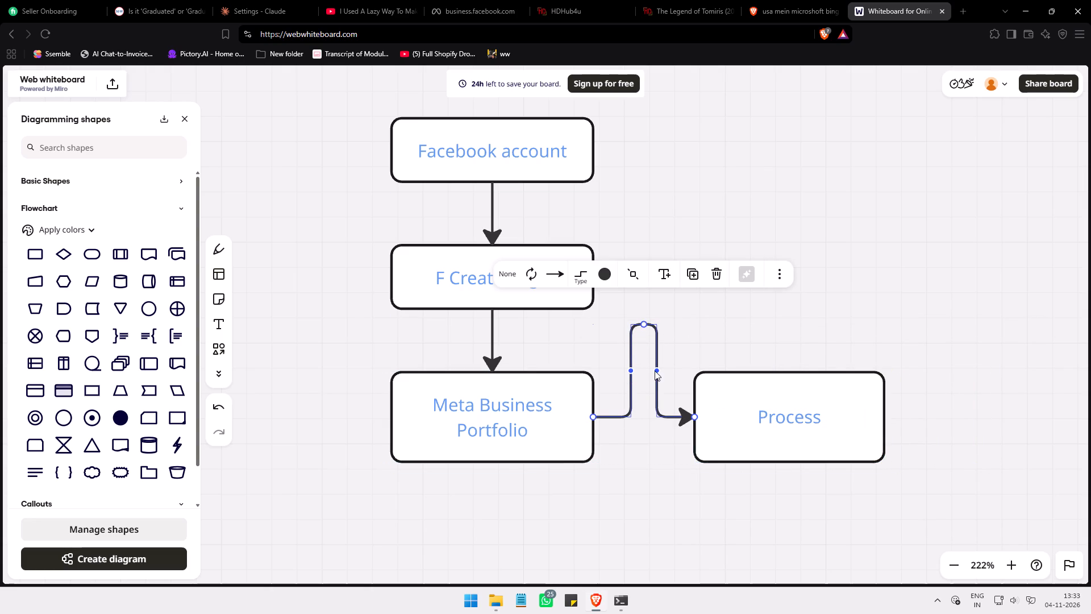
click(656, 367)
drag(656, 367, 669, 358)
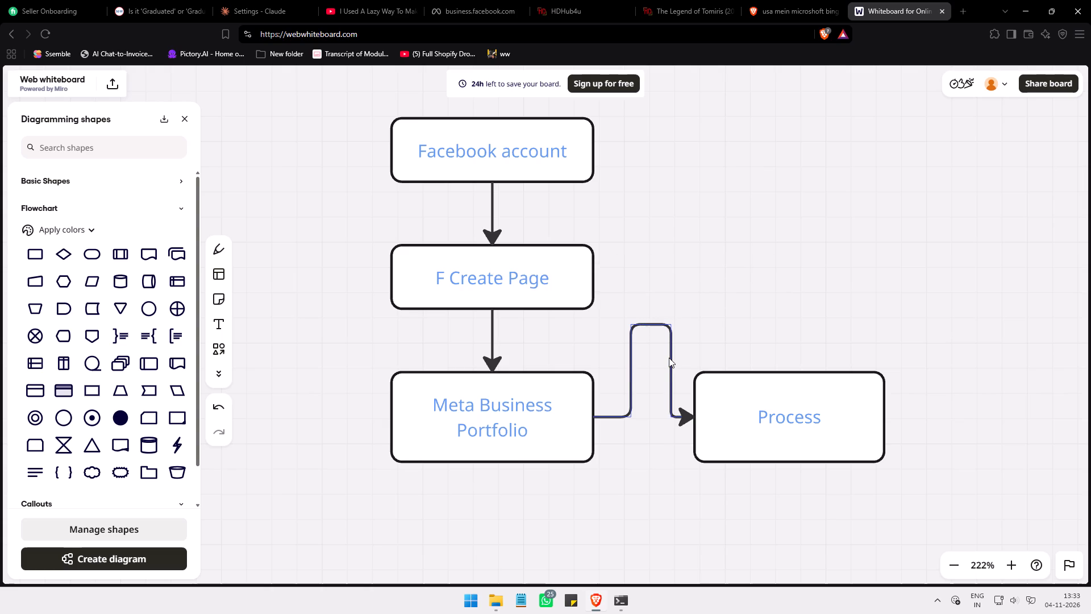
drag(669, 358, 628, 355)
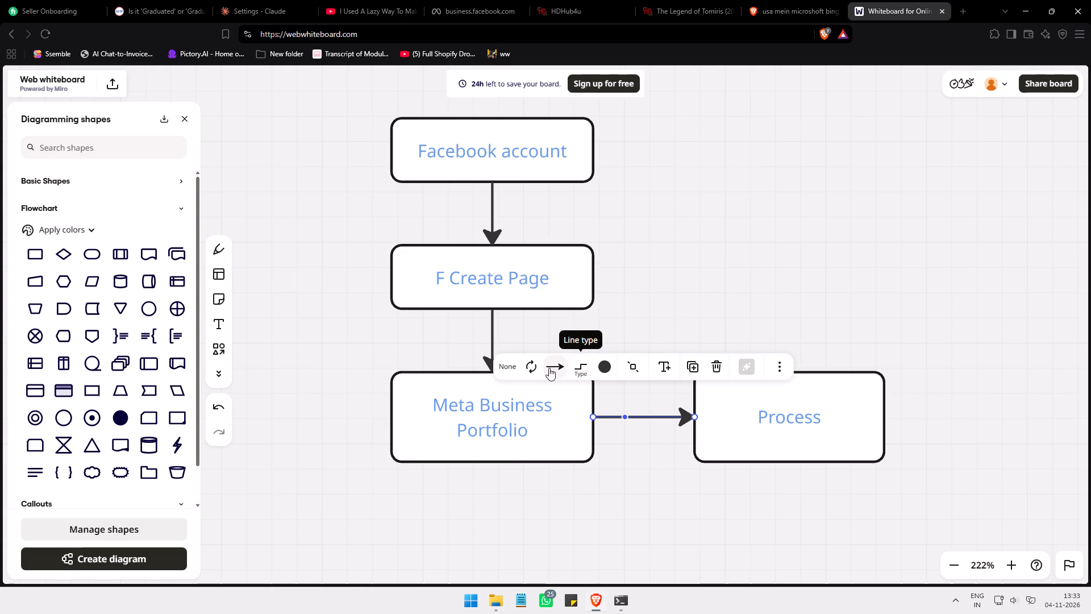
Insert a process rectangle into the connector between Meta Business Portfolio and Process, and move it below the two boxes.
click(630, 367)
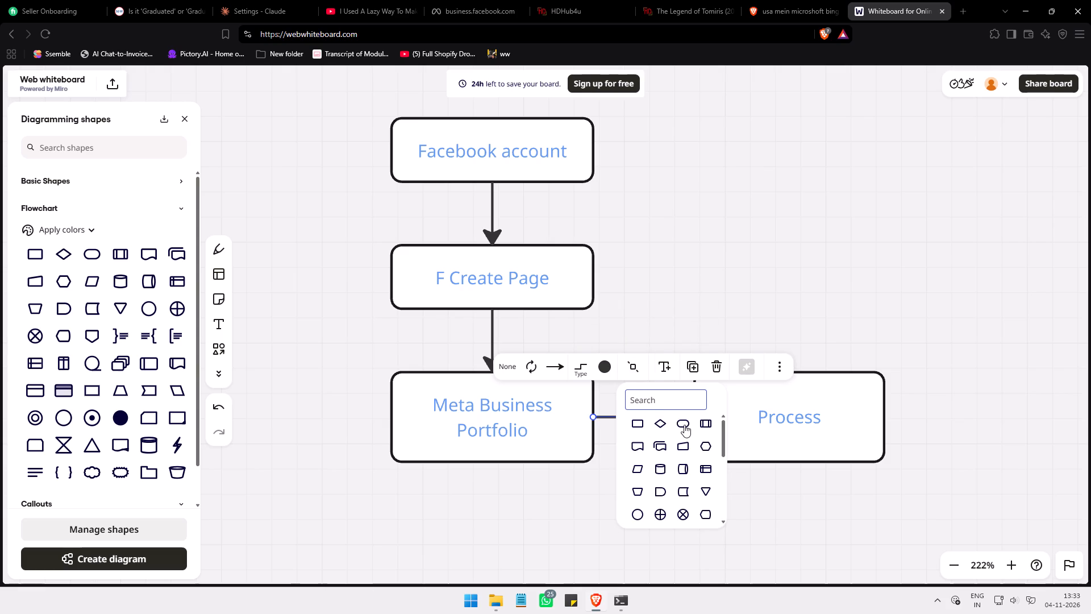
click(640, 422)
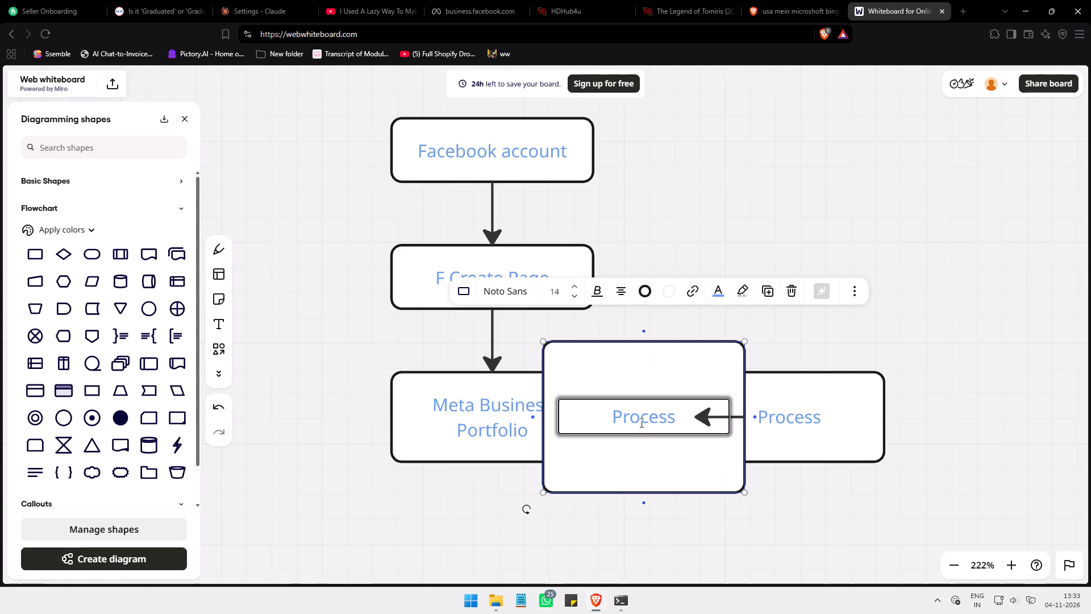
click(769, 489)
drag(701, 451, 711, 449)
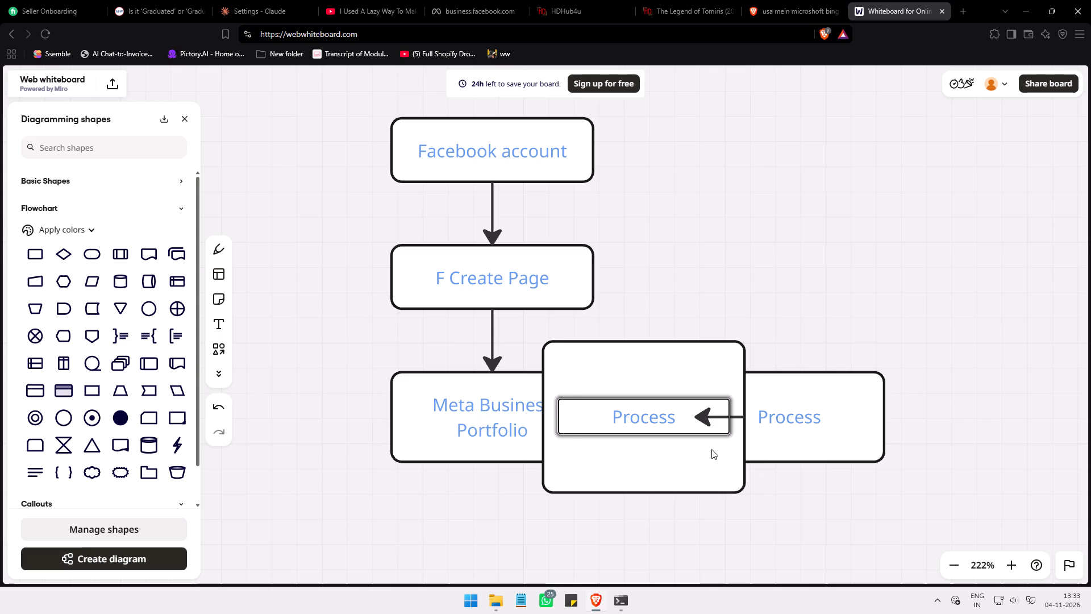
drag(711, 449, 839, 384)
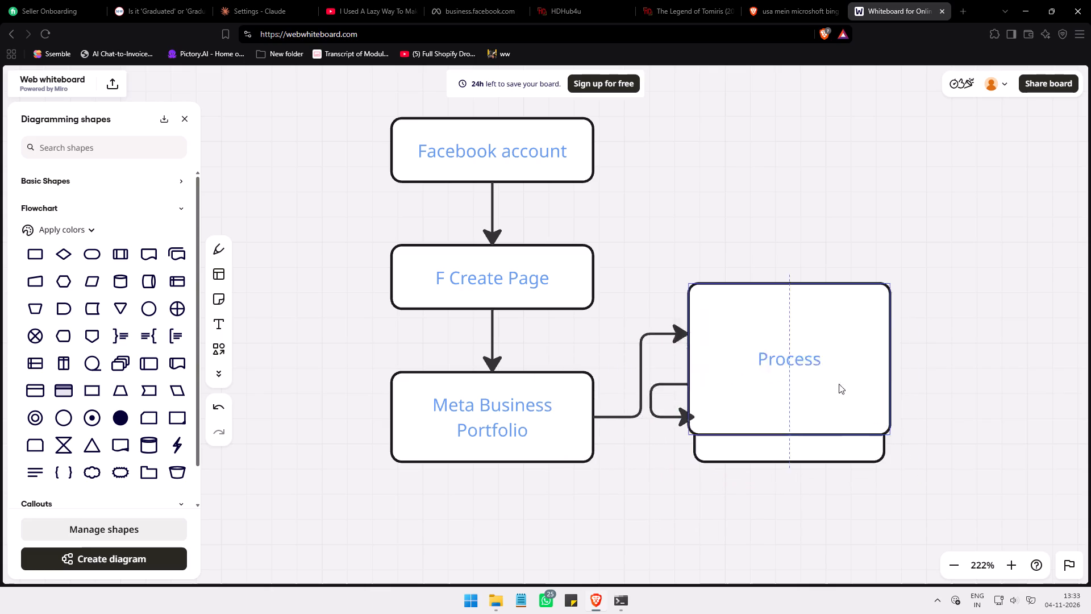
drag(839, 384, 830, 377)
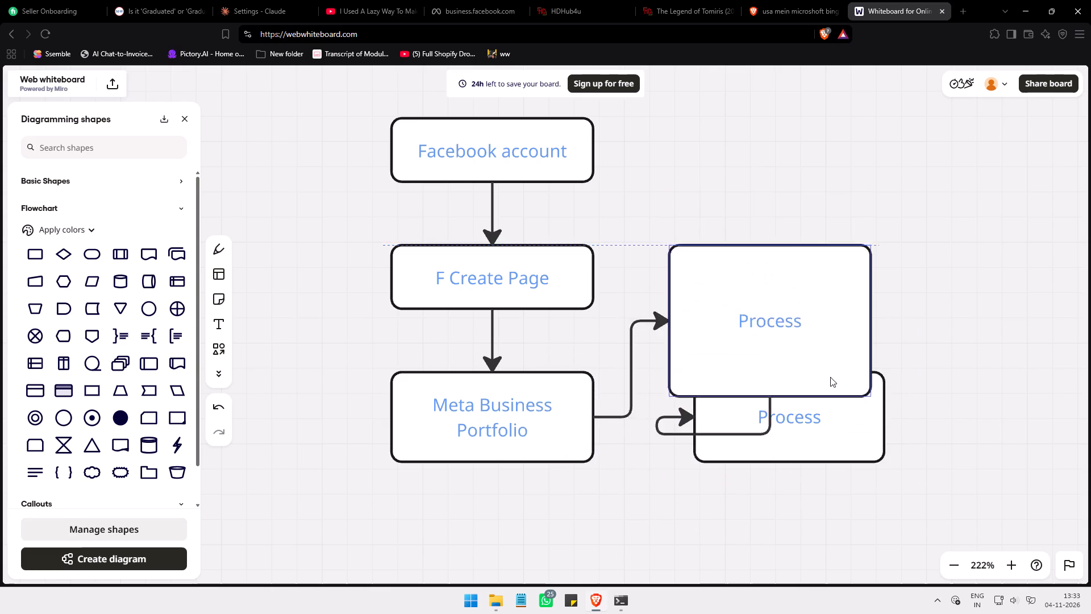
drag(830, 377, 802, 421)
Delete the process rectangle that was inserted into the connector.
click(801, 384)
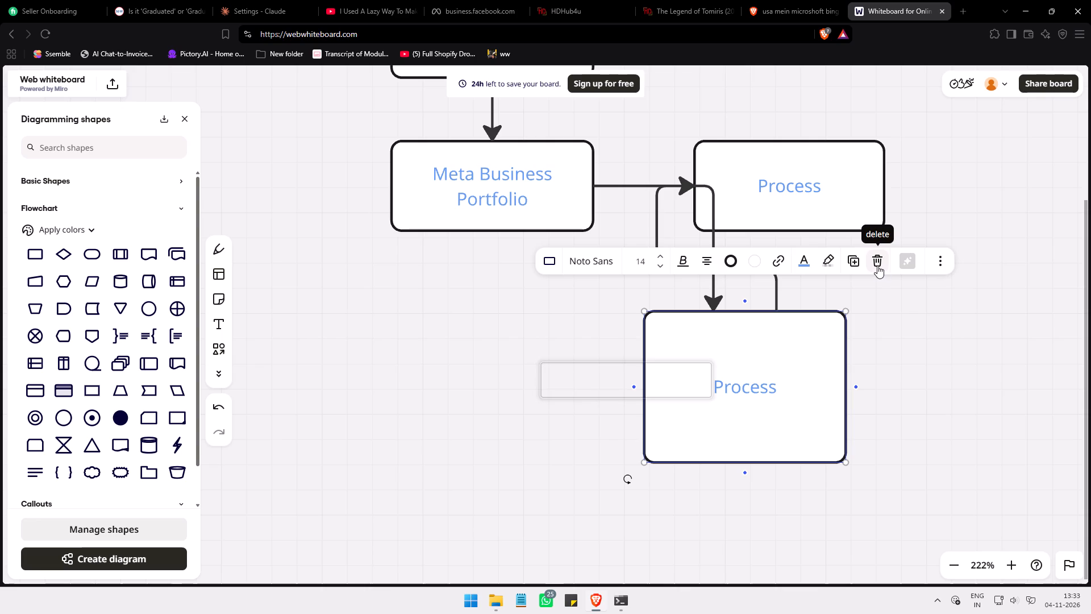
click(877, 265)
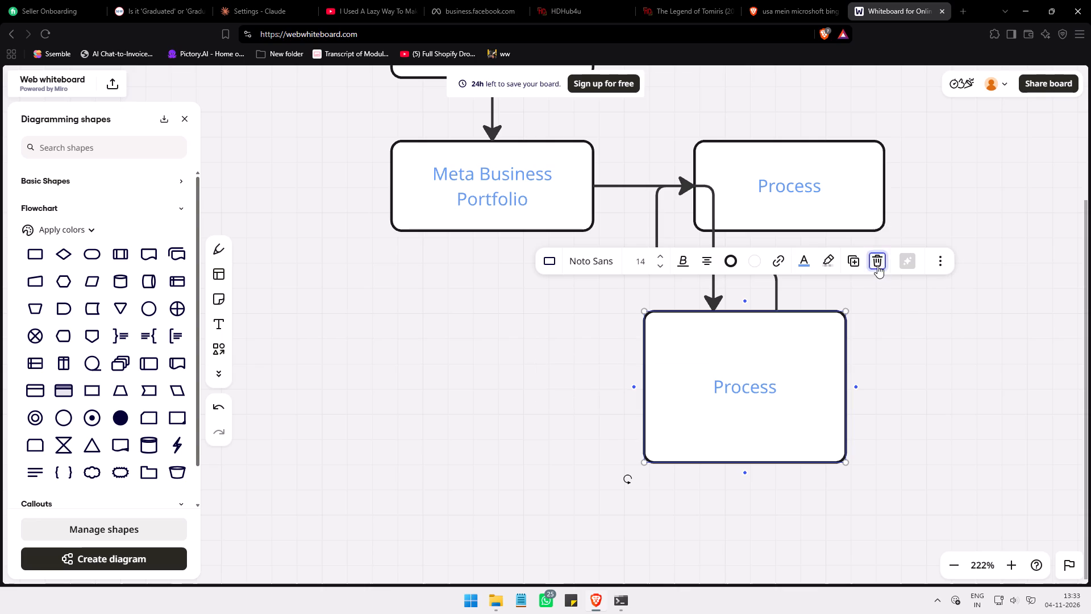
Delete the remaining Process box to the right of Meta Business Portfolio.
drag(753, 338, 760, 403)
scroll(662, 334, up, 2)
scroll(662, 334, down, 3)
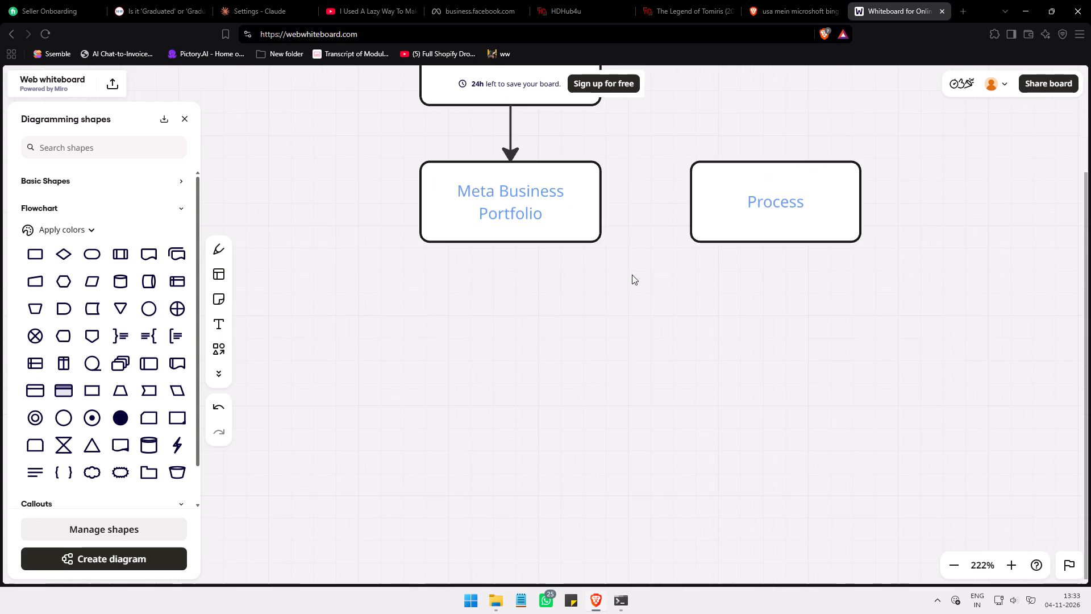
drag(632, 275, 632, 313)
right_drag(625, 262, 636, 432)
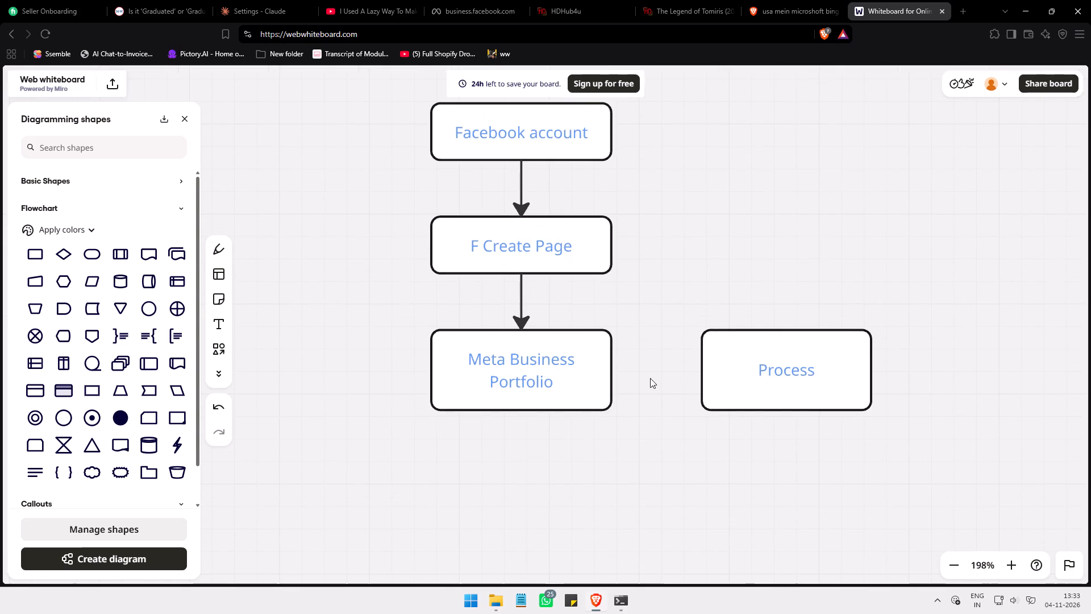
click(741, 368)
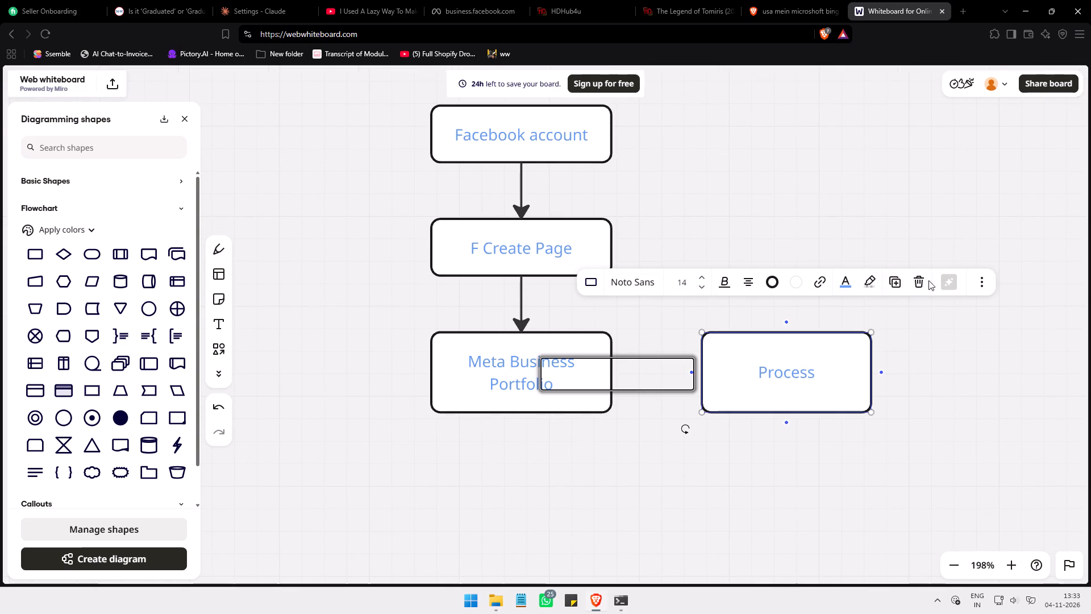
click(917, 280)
Add a new connected process box to the right of Meta Business Portfolio.
click(603, 366)
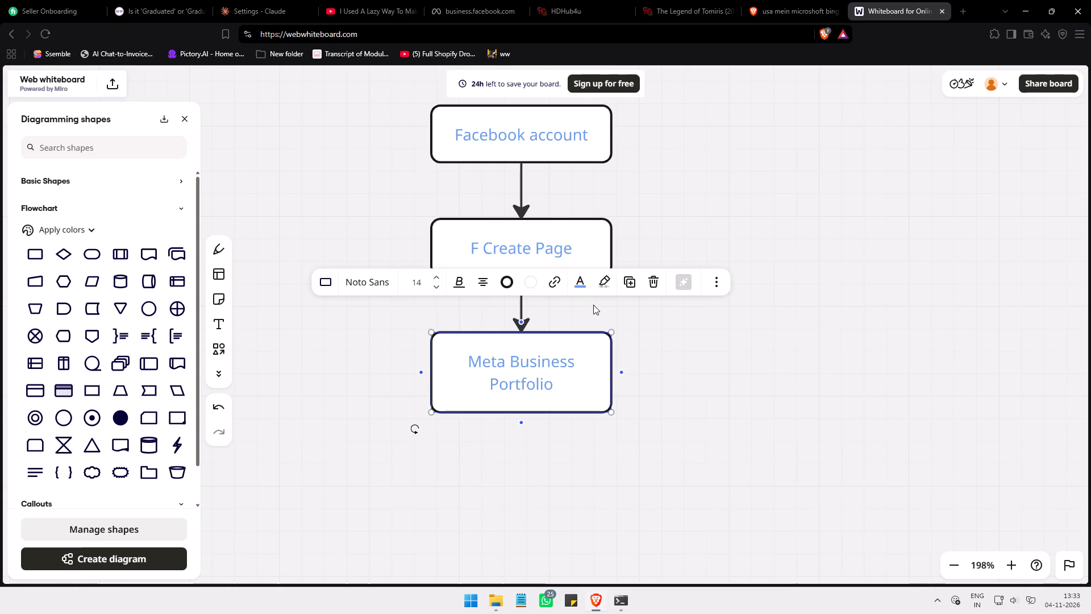
click(535, 283)
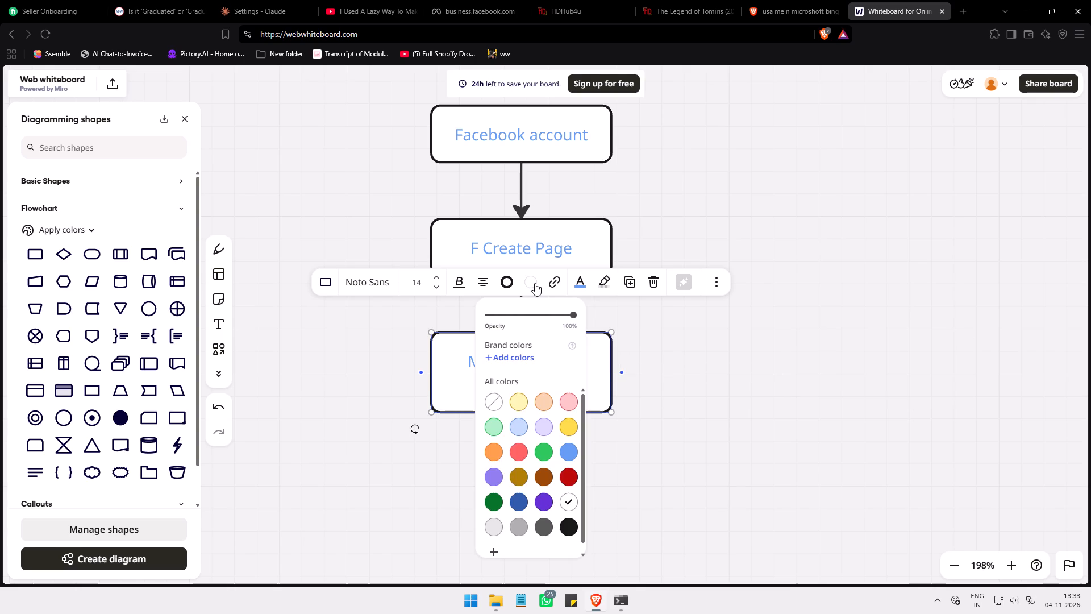
click(535, 283)
click(622, 372)
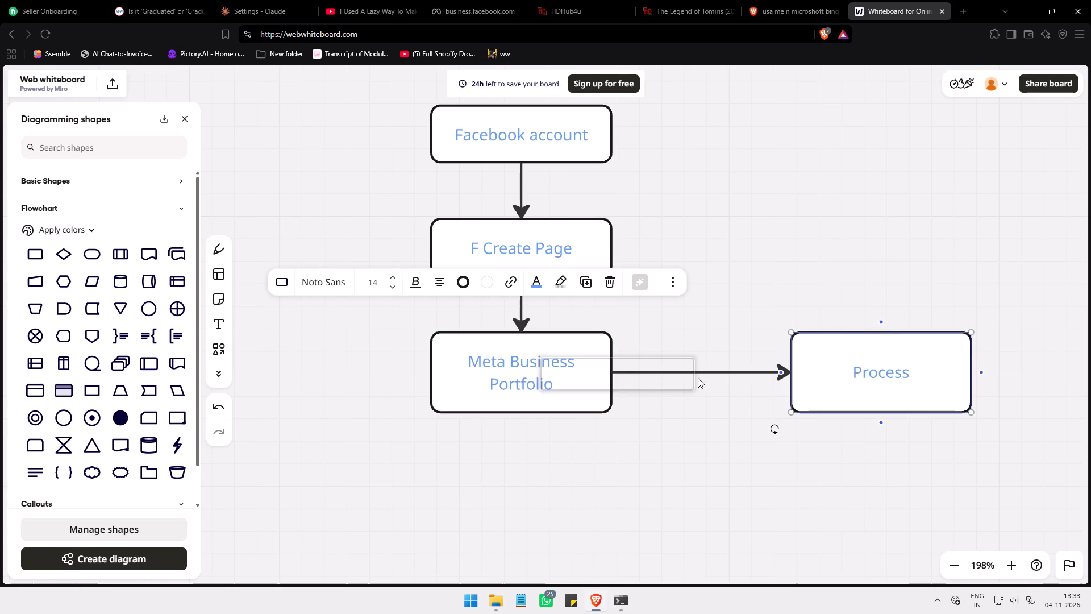
Add two connected process boxes to the Process box beside Meta Business Portfolio, one below it and one above it.
click(881, 424)
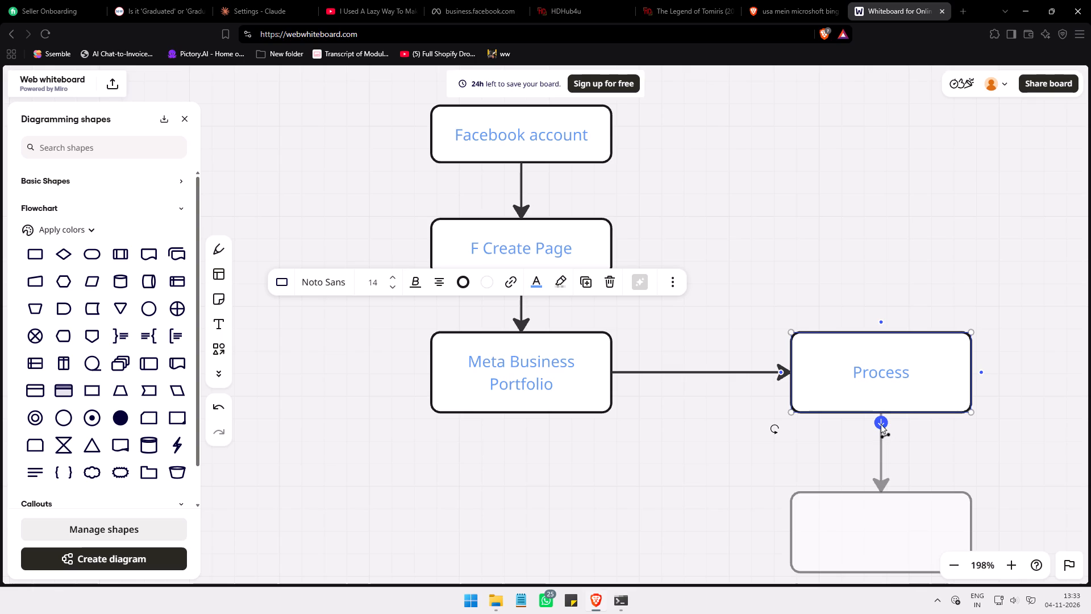
click(883, 346)
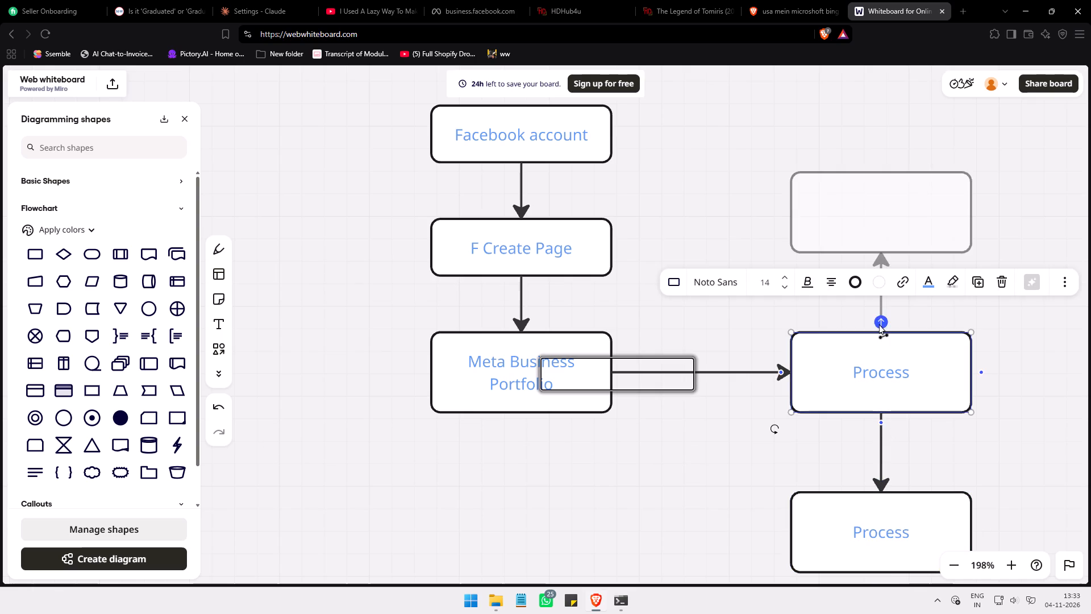
click(879, 325)
click(707, 438)
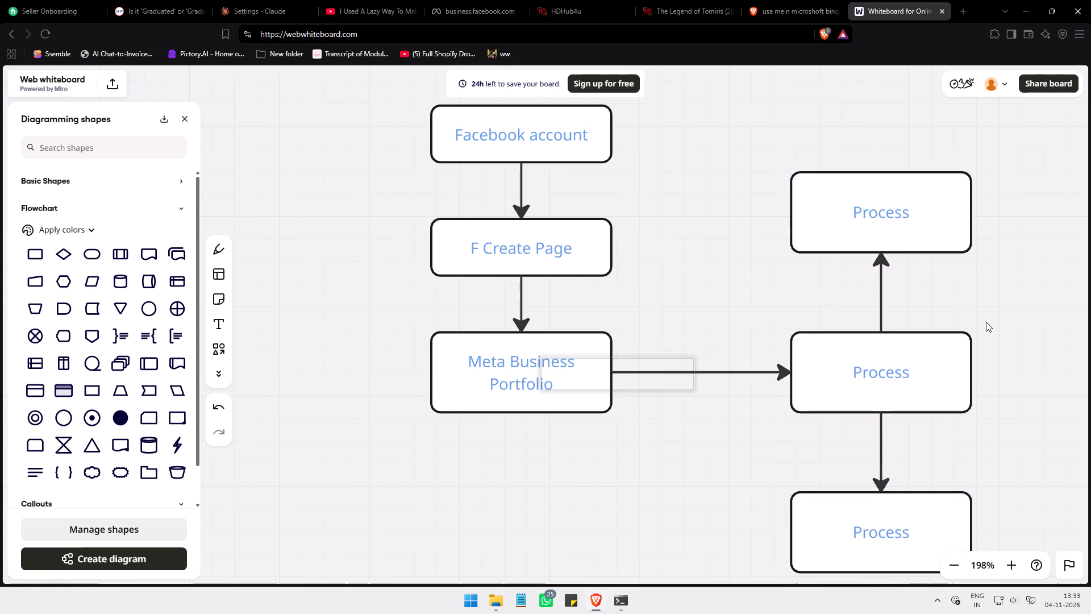
Reshape the middle Process box by shifting both its side edges towards Meta Business Portfolio, shortening the arrow between them.
drag(986, 322, 884, 314)
scroll(939, 337, down, 2)
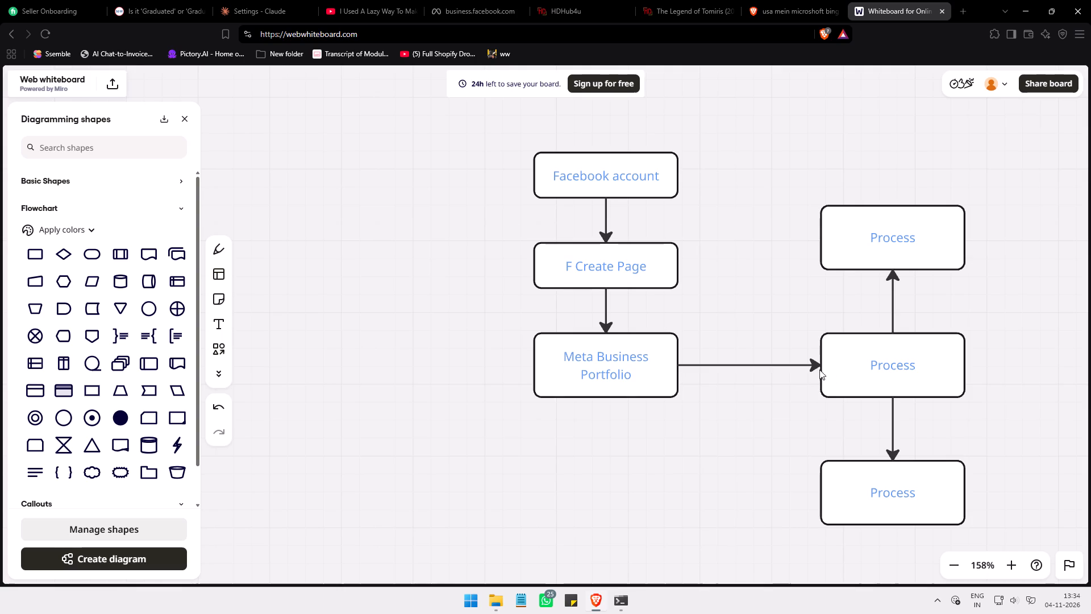
click(773, 366)
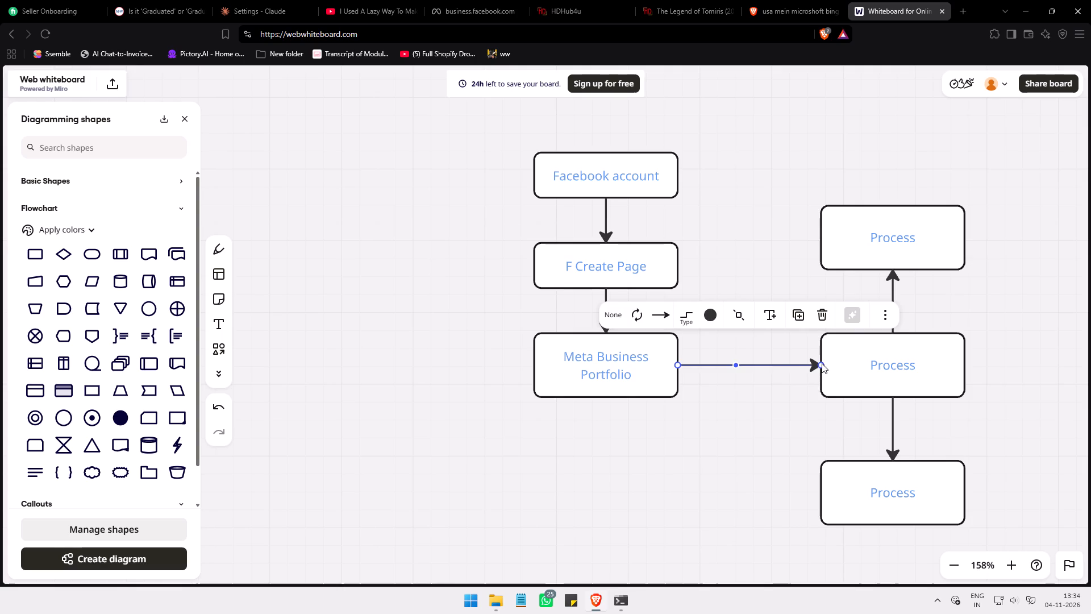
click(857, 355)
drag(821, 367, 764, 366)
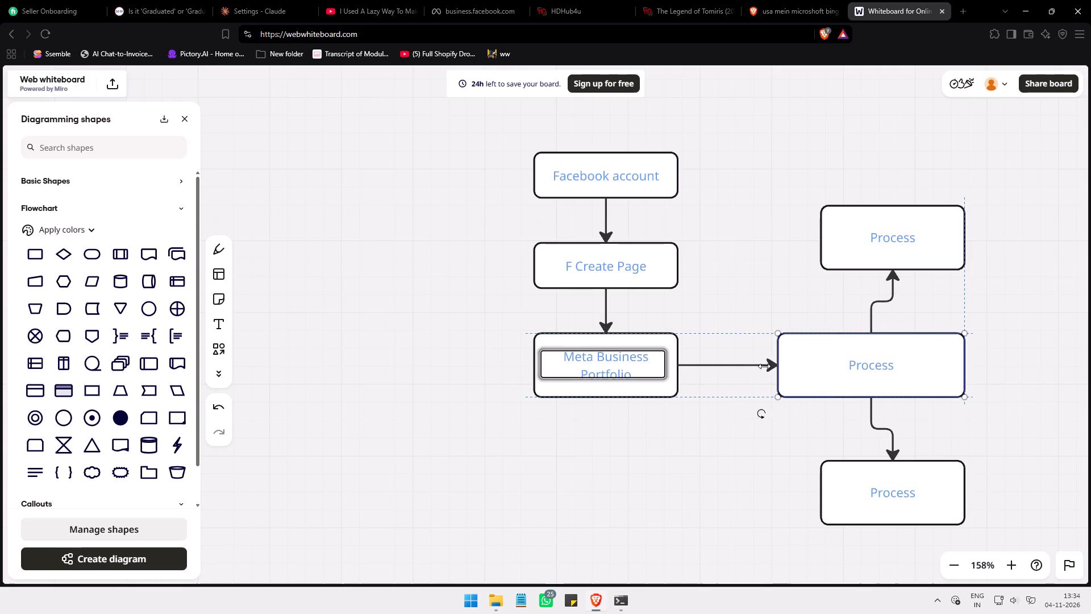
drag(764, 366, 747, 356)
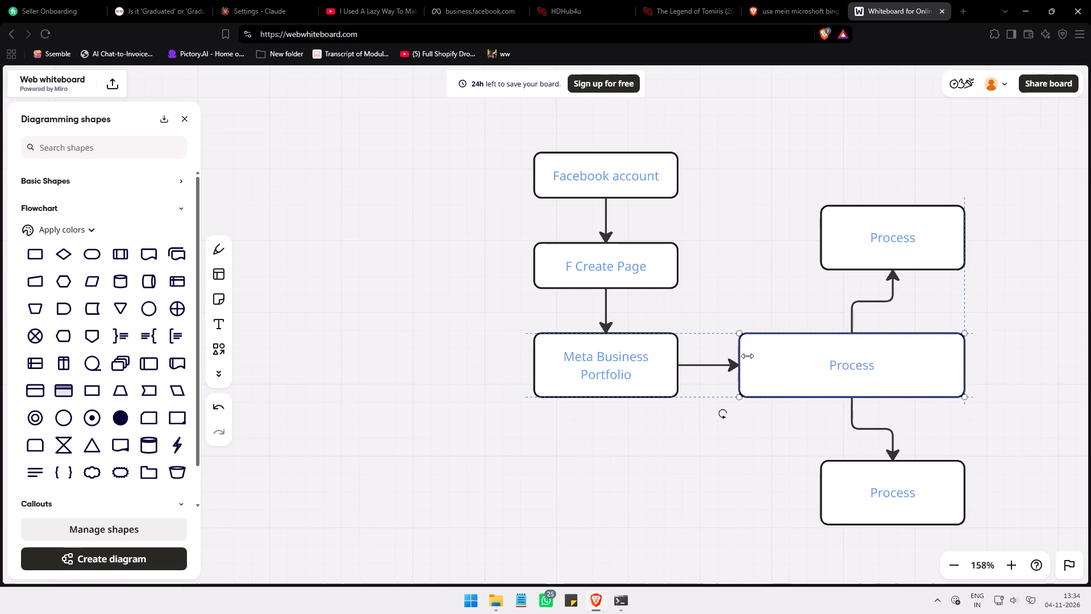
drag(747, 356, 751, 356)
drag(967, 365, 873, 364)
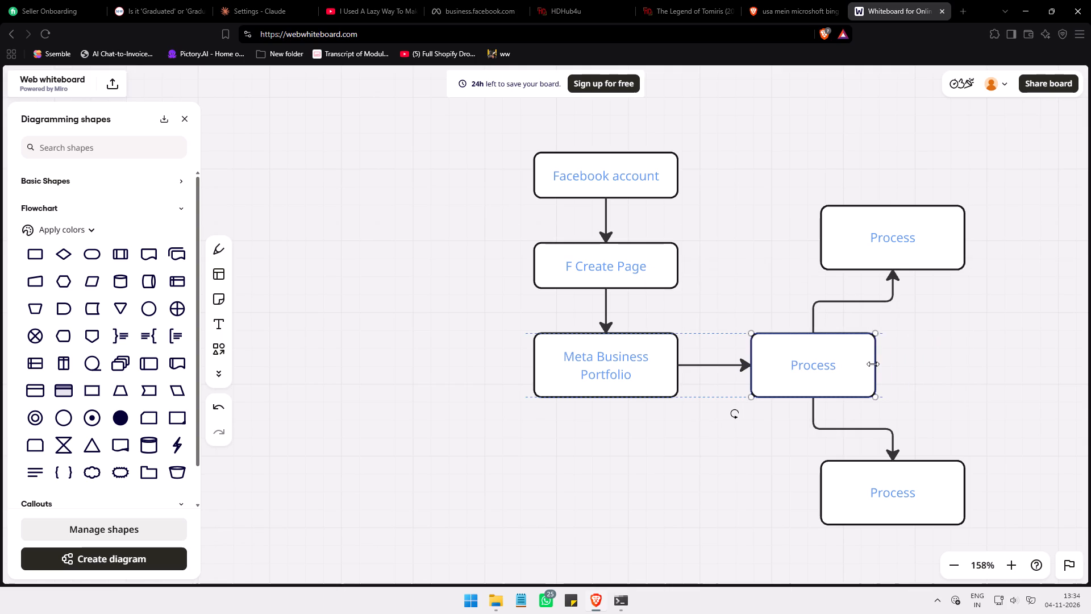
drag(873, 364, 891, 363)
Move the lower and upper Process boxes into line with the middle Process box so their connectors run straight.
click(892, 461)
click(892, 473)
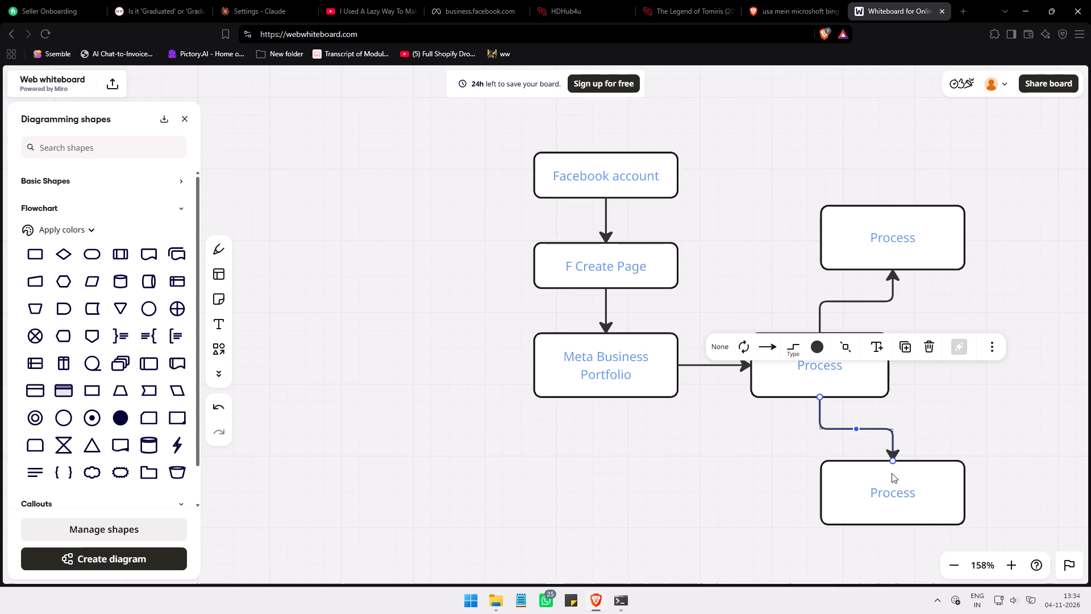
click(893, 461)
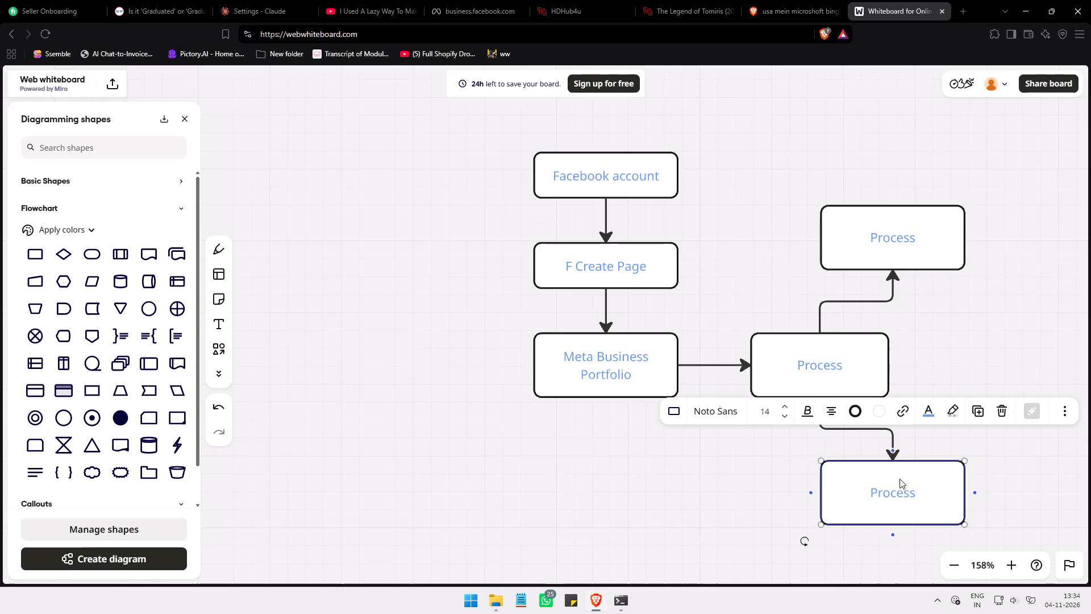
drag(900, 479, 826, 473)
drag(900, 236, 822, 243)
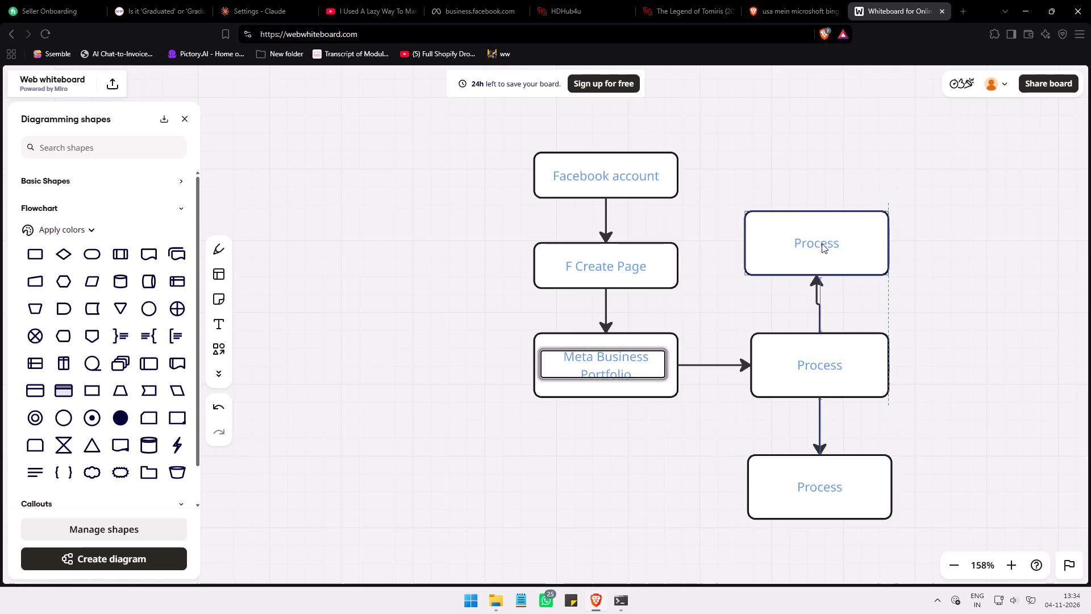
drag(822, 243, 827, 243)
click(943, 321)
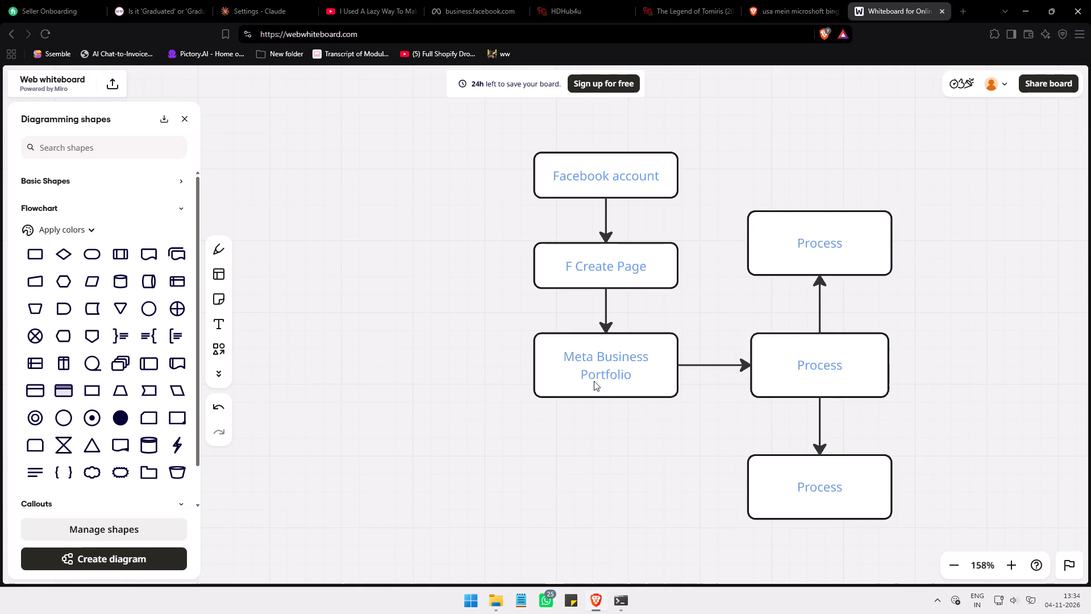
Enlarge the Meta Business Portfolio box downwards and to both sides, keeping it centred under the Create Page box.
click(634, 384)
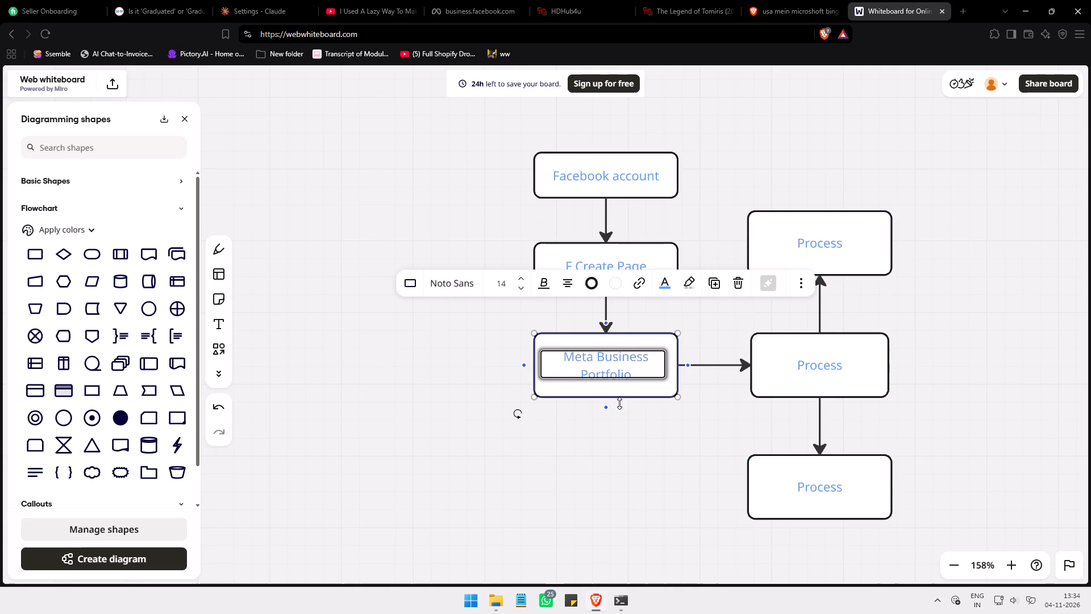
drag(605, 394, 604, 468)
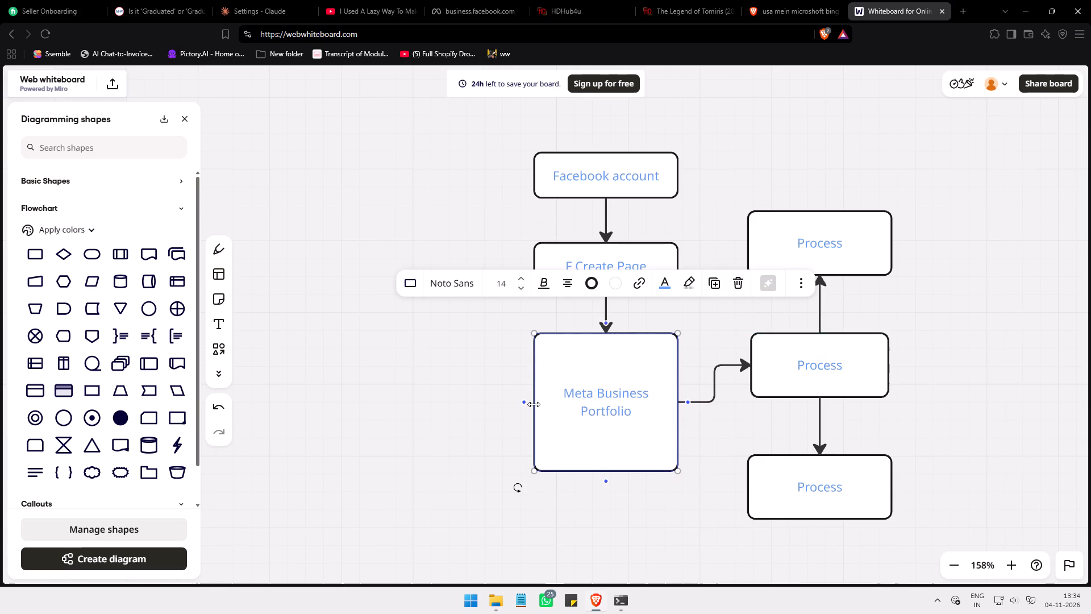
drag(534, 404, 445, 388)
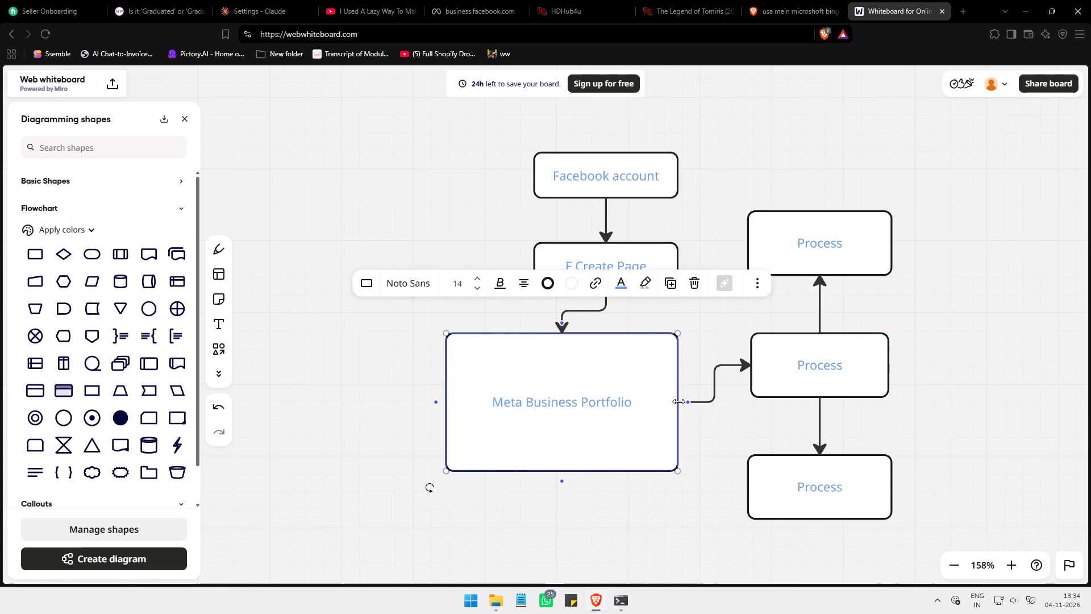
drag(678, 401, 761, 414)
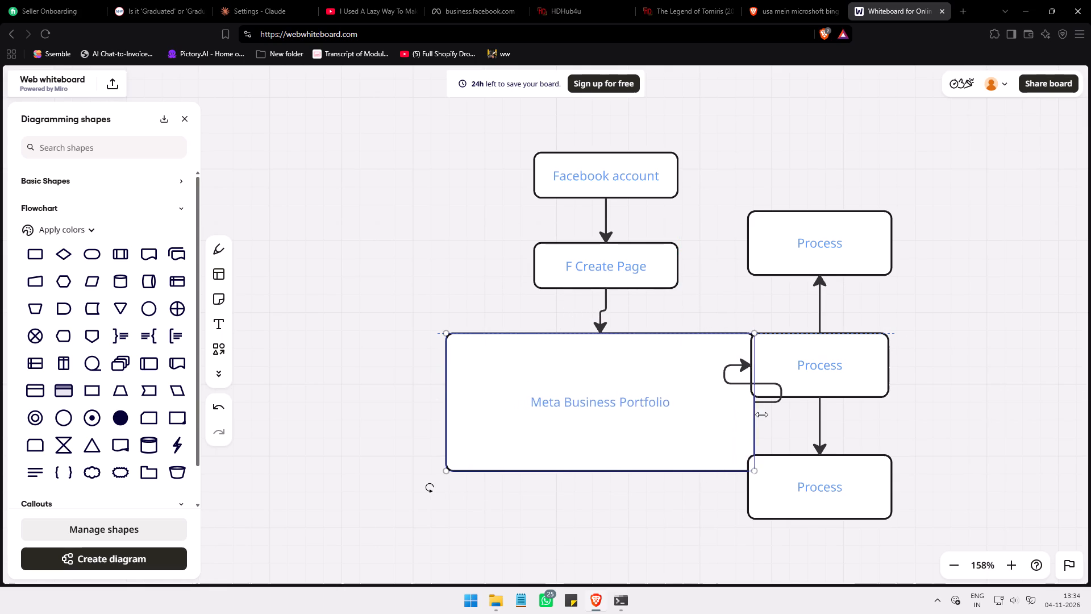
drag(761, 414, 765, 414)
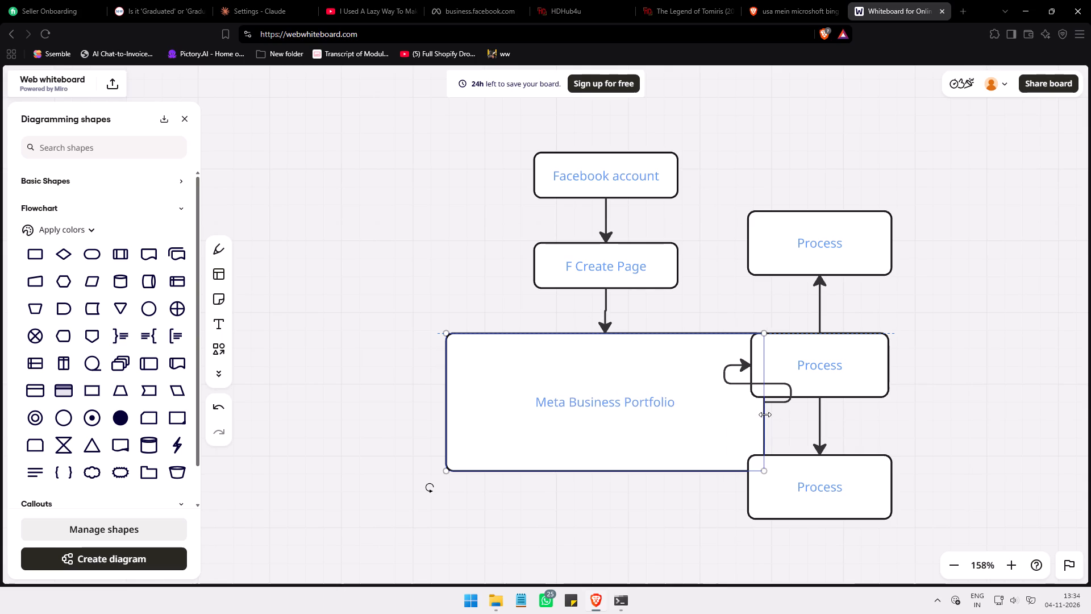
drag(765, 414, 702, 412)
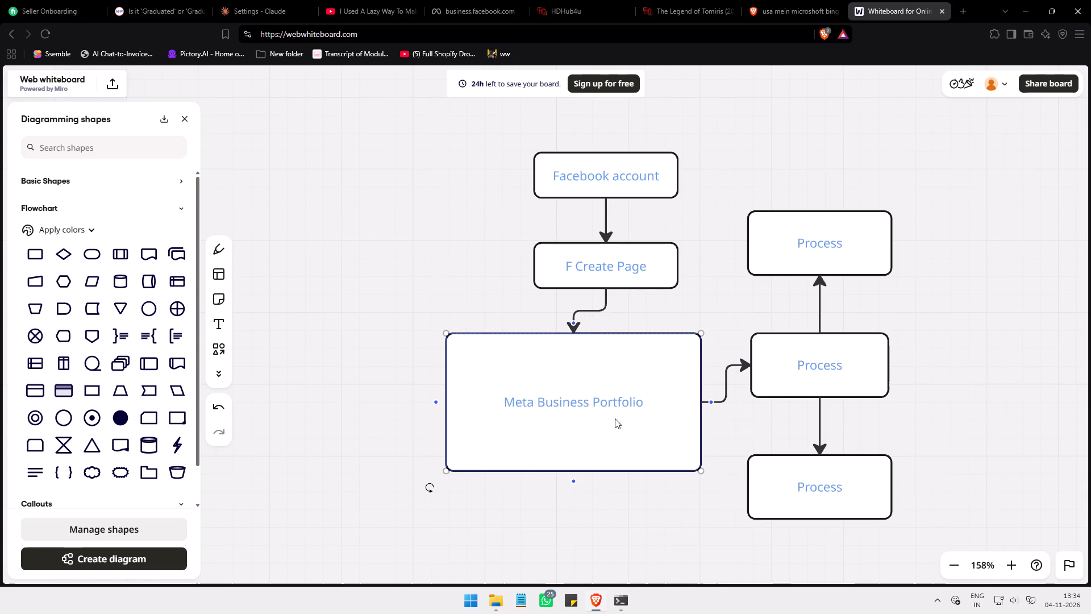
drag(445, 401, 502, 396)
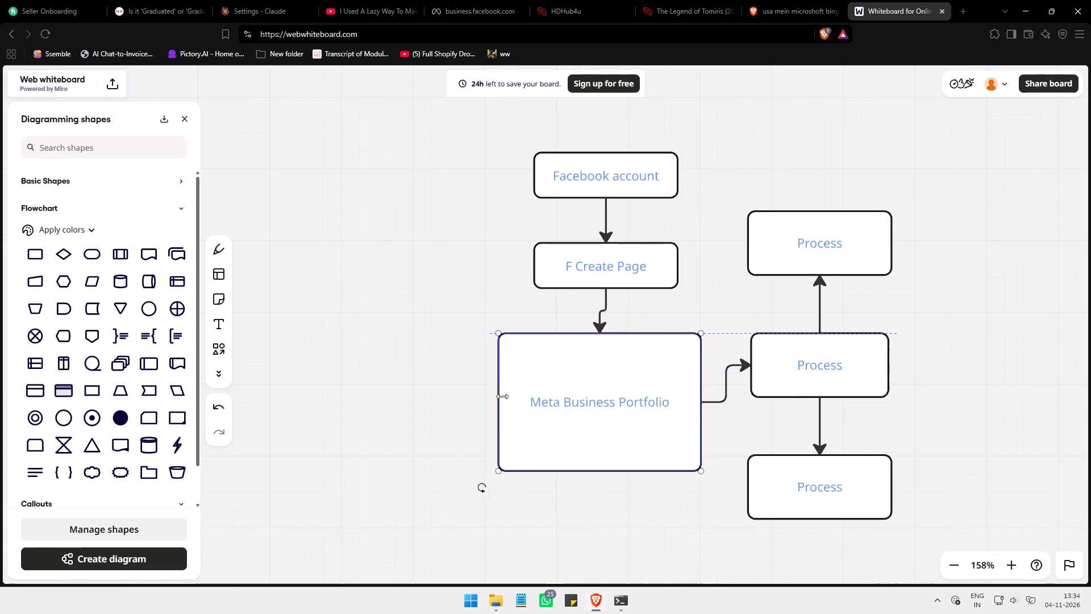
drag(502, 396, 510, 396)
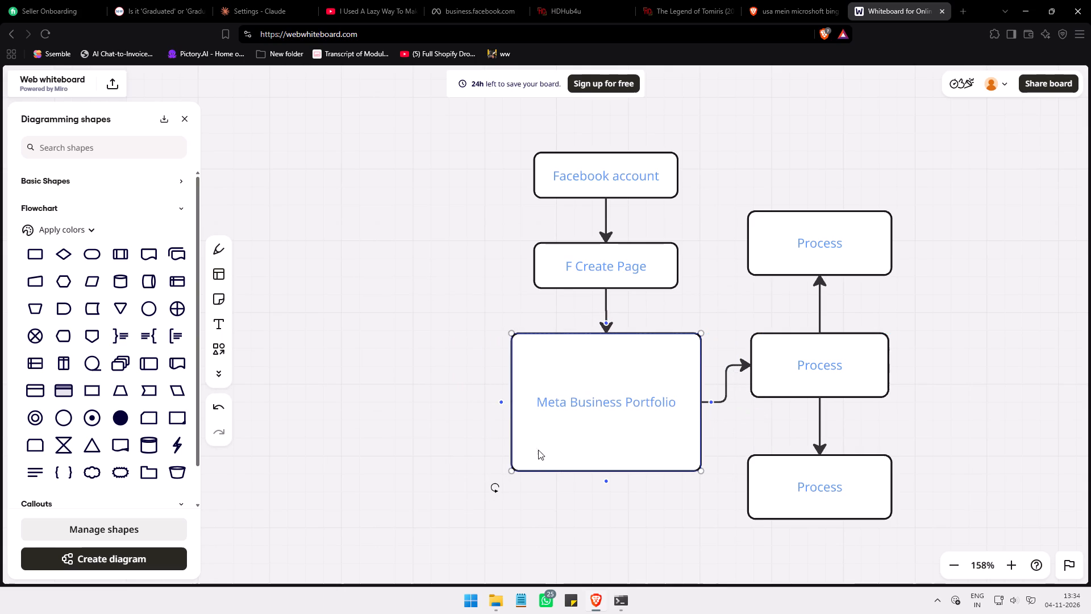
click(547, 507)
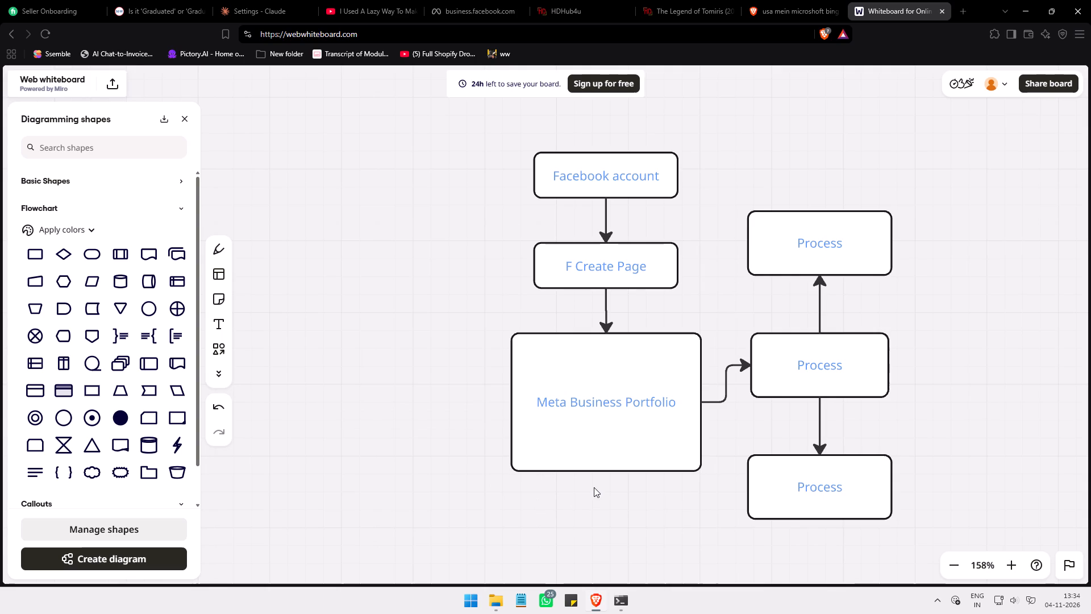